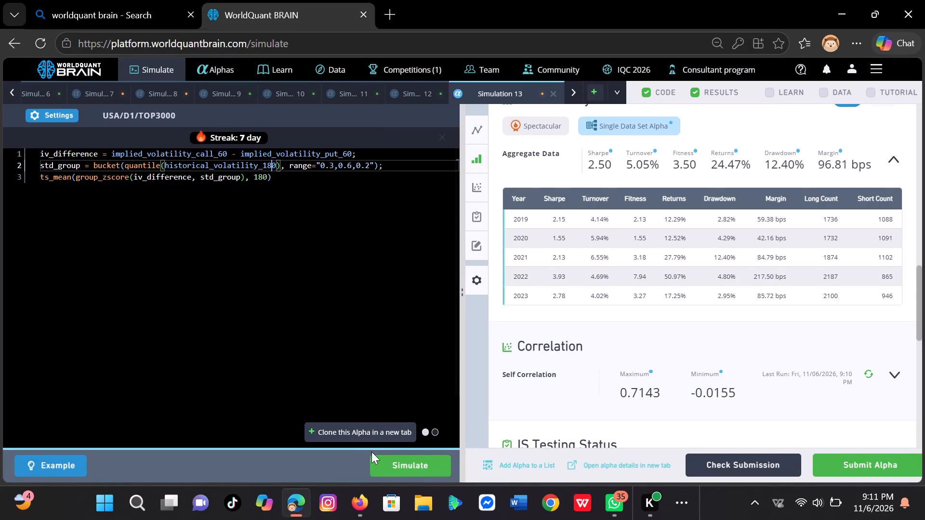
Clone the implied volatility difference alpha from Simulation 13 into a new simulation and simulate the copy with its code unedited.
{"action": "left_click", "coordinate": [370, 434]}
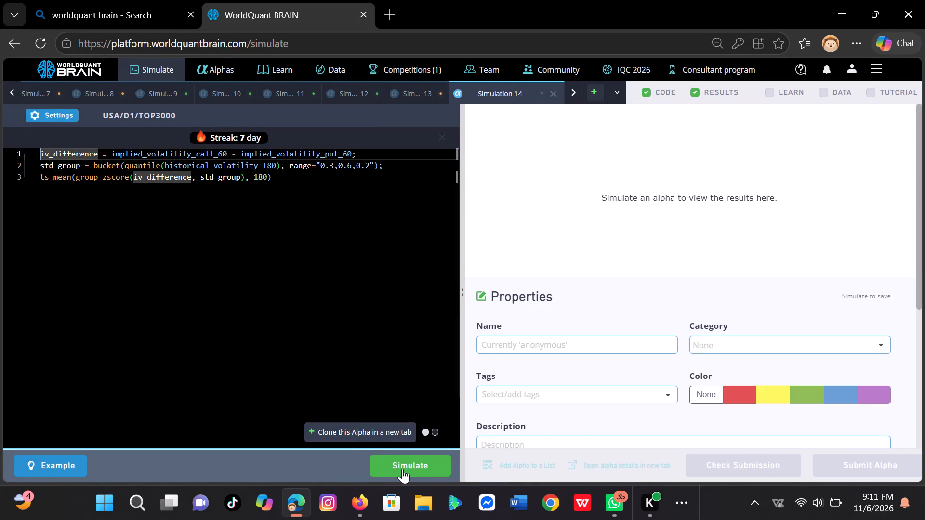
{"action": "left_click", "coordinate": [402, 468]}
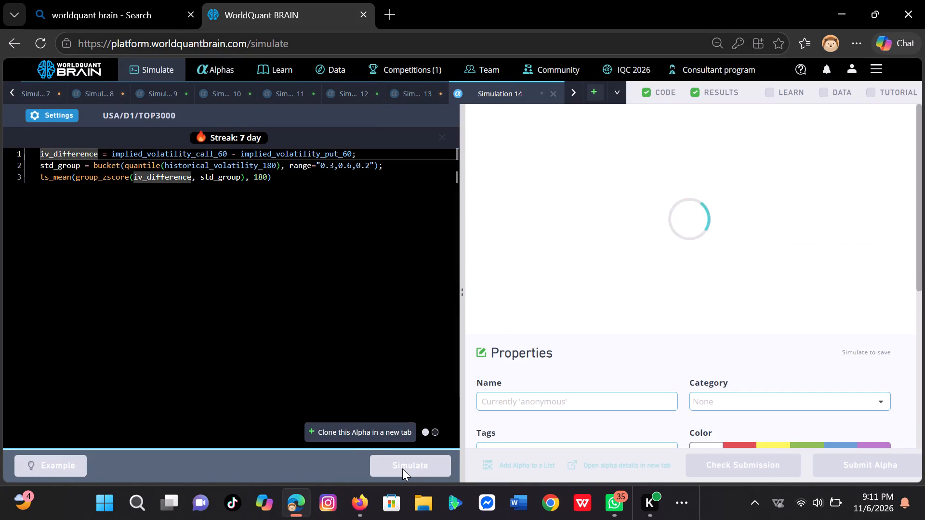
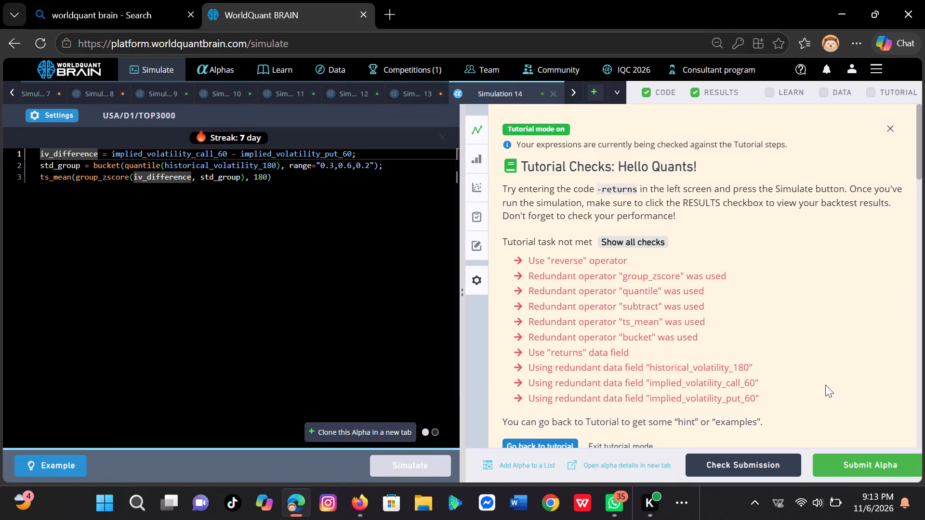
Run the self-correlation check on the Simulation 14 alpha's results.
{"action": "scroll", "coordinate": [825, 385], "scroll_direction": "down", "scroll_amount": 1}
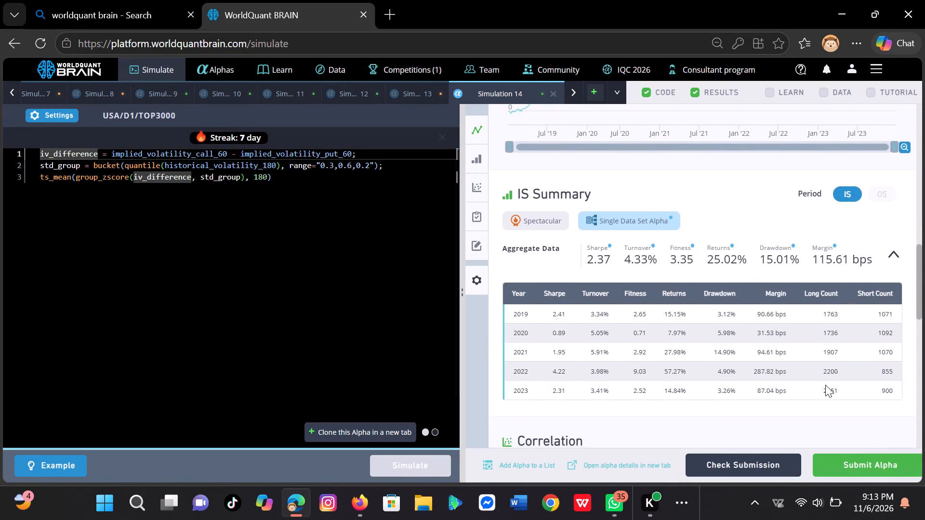
{"action": "scroll", "coordinate": [825, 385], "scroll_direction": "down", "scroll_amount": 2}
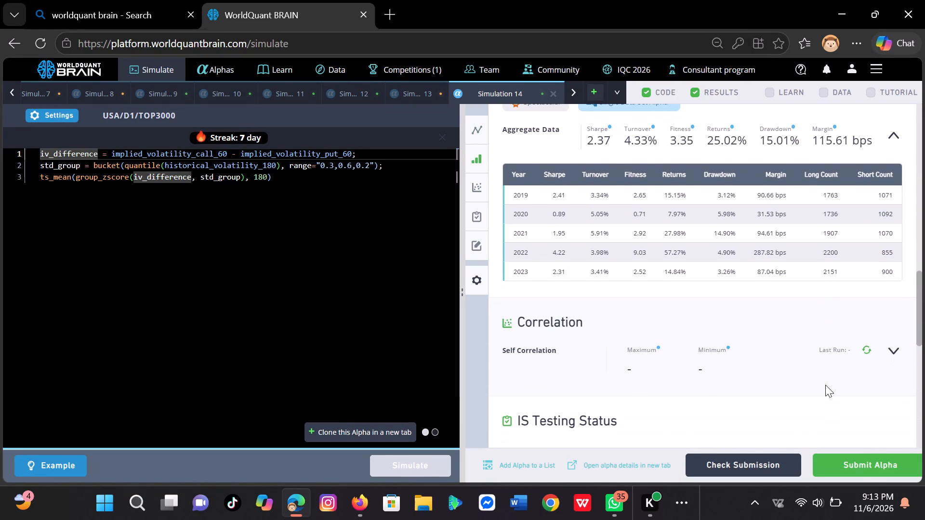
{"action": "left_click", "coordinate": [869, 353]}
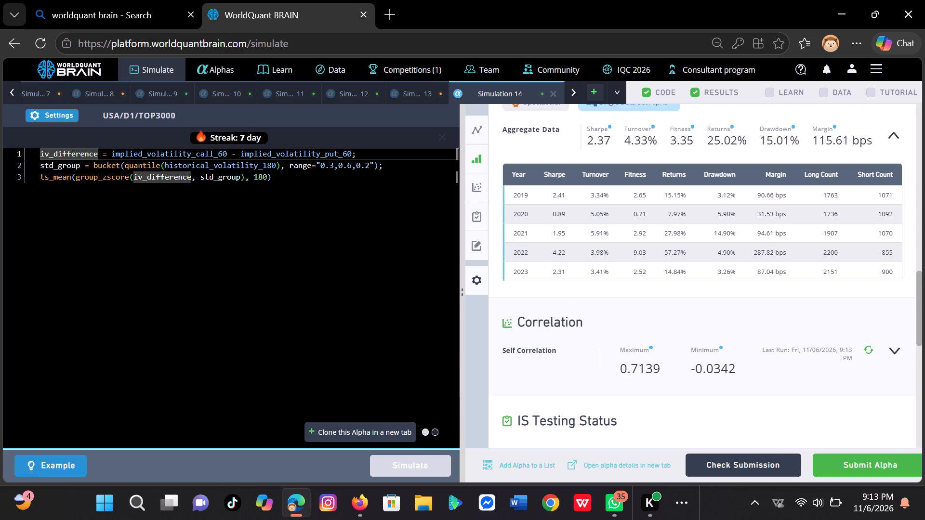
Change the universe in the Simulation 14 settings to TOP2000 and apply it.
{"action": "left_click", "coordinate": [65, 108]}
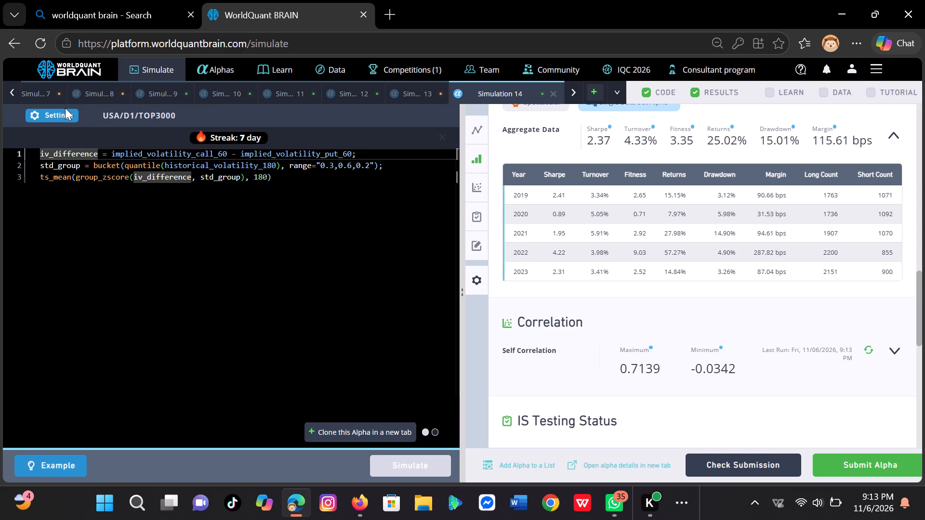
{"action": "left_click", "coordinate": [65, 108]}
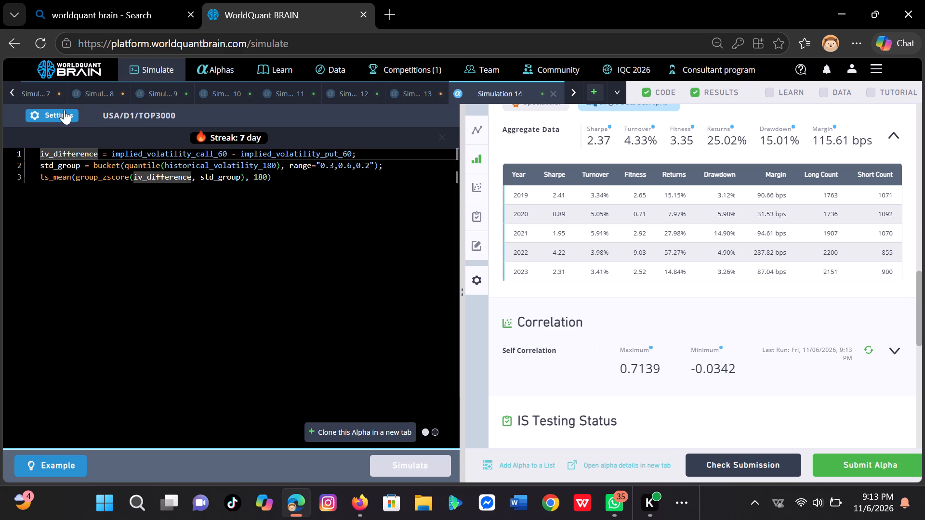
{"action": "left_click", "coordinate": [64, 110]}
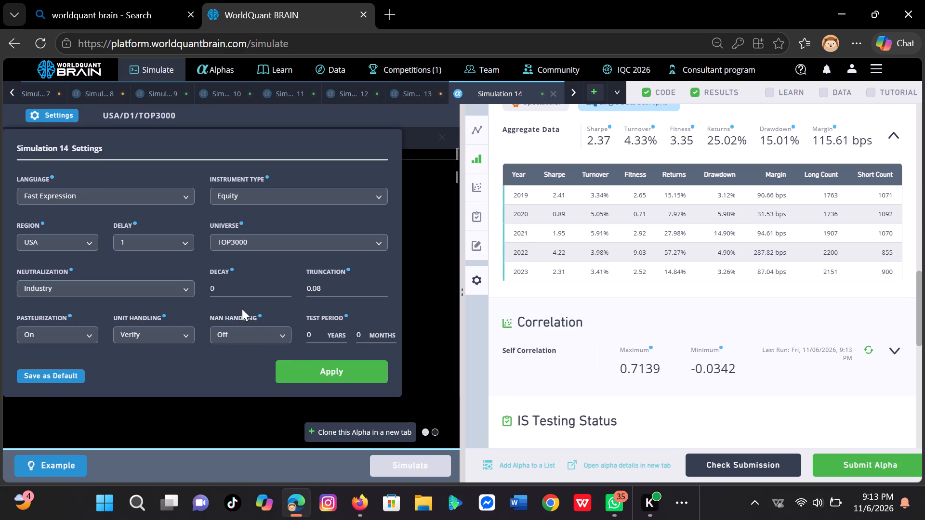
{"action": "left_click", "coordinate": [382, 237]}
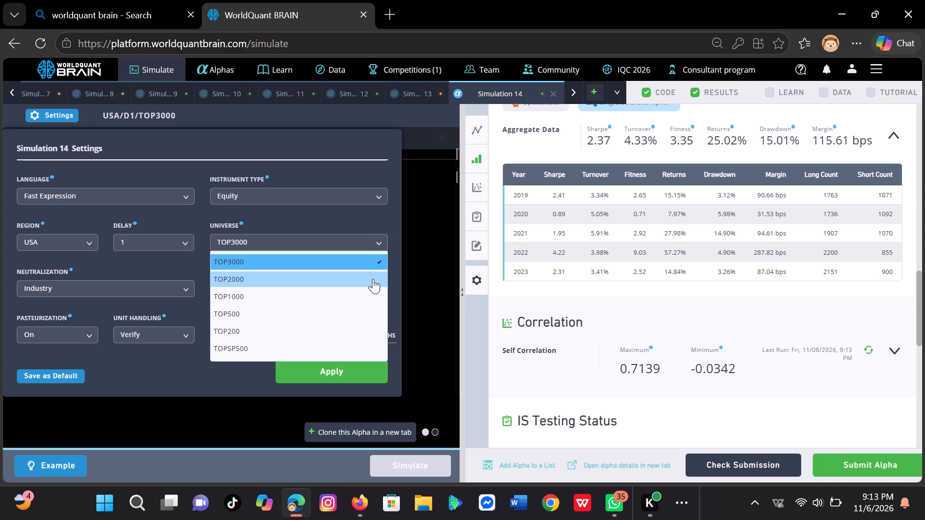
{"action": "left_click", "coordinate": [373, 278]}
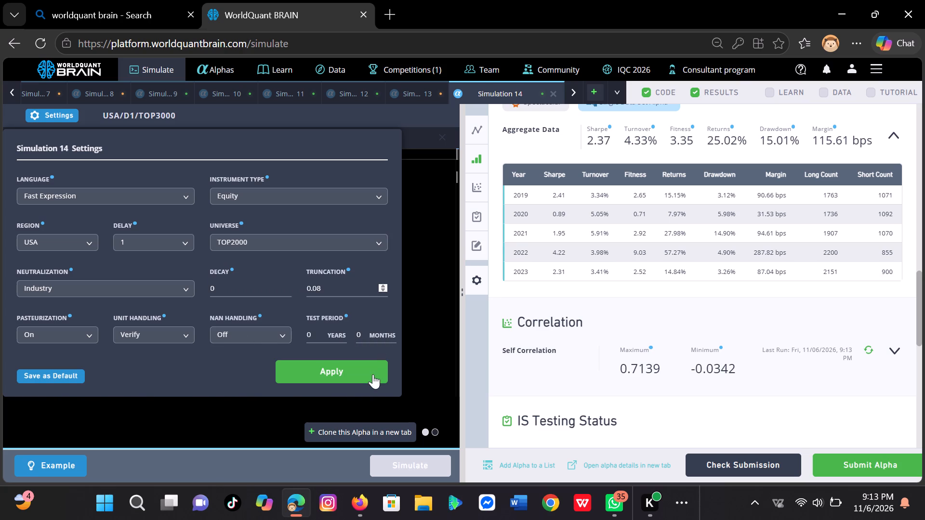
{"action": "left_click", "coordinate": [373, 374]}
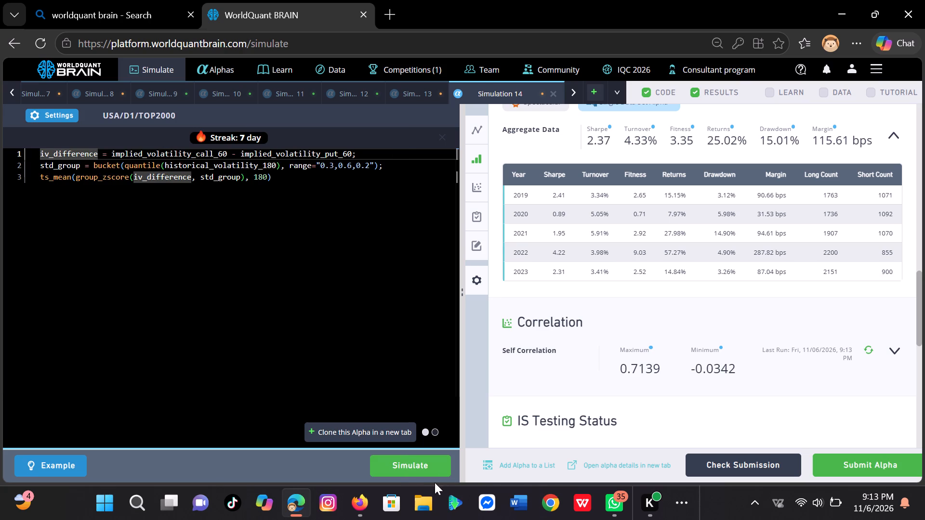
Clone the implied volatility difference alpha from Simulation 14 into a new simulation.
{"action": "left_click", "coordinate": [392, 434]}
Simulate the cloned implied volatility difference alpha in Simulation 15 with the USA/D1/TOP2000 settings and its code unedited.
{"action": "left_click", "coordinate": [420, 463]}
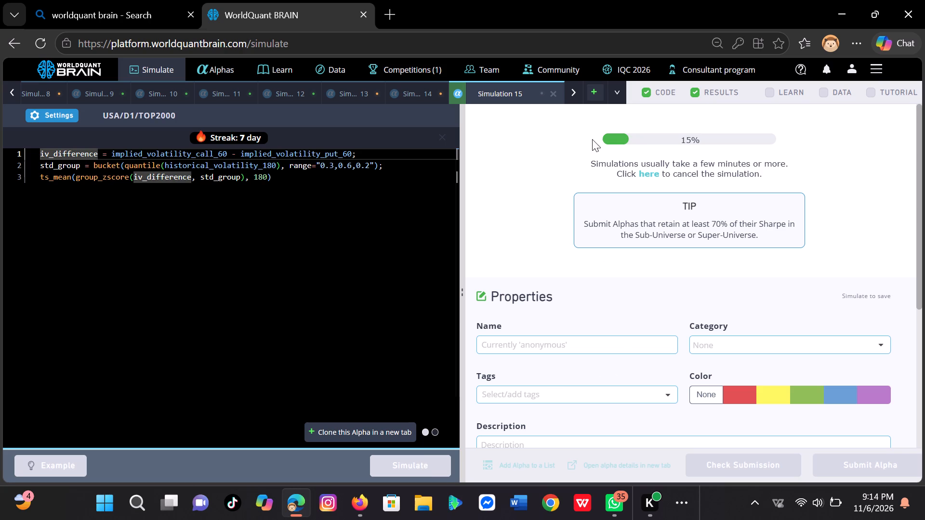
Open a new blank simulation while the Simulation 15 alpha is still being simulated.
{"action": "left_click", "coordinate": [597, 89]}
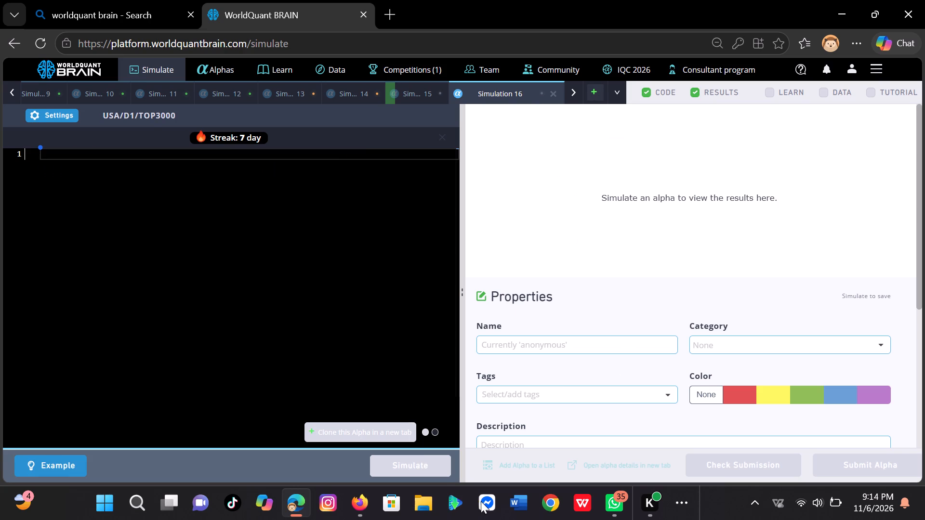
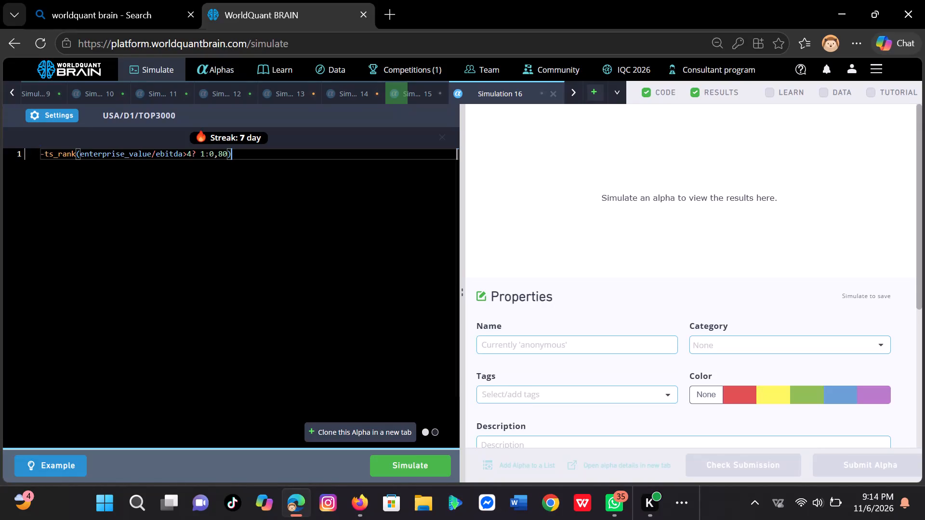
Simulate the enterprise value to EBITDA ts_rank alpha in Simulation 16 with the current USA/D1/TOP3000 settings.
{"action": "left_click", "coordinate": [384, 467]}
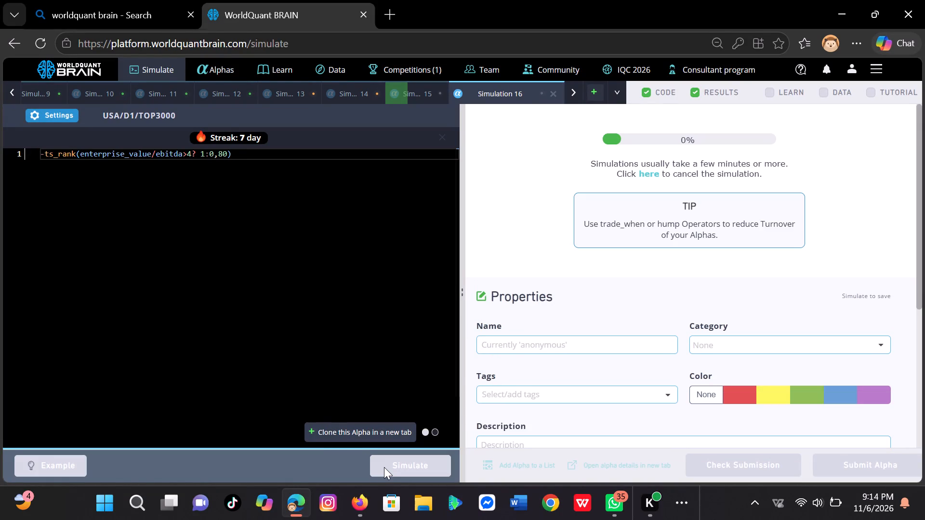
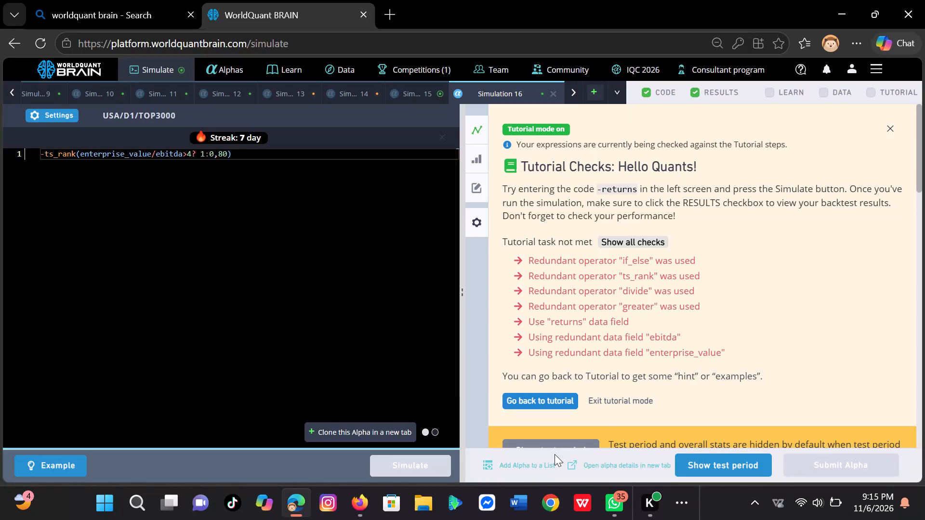
Review the training-period performance chart, yearly IS Summary and properties of the enterprise_value/ebitda alpha in Simulation 16.
{"action": "scroll", "coordinate": [626, 407], "scroll_direction": "down", "scroll_amount": 2}
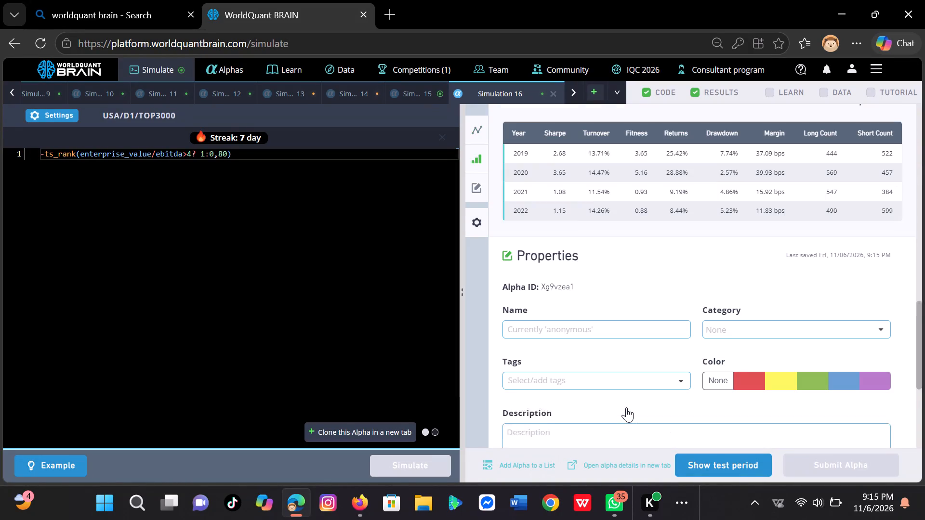
{"action": "scroll", "coordinate": [626, 407], "scroll_direction": "down", "scroll_amount": 2}
{"action": "scroll", "coordinate": [626, 407], "scroll_direction": "up", "scroll_amount": 1}
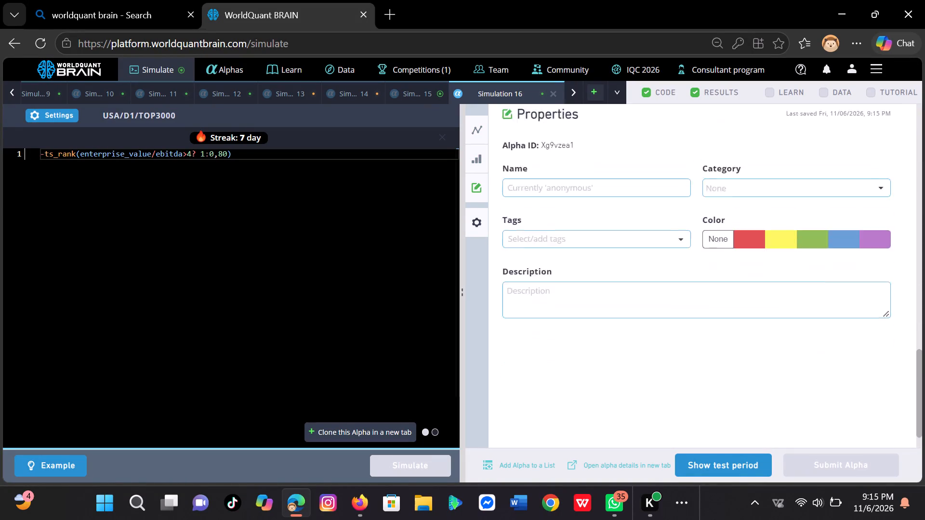
{"action": "scroll", "coordinate": [626, 407], "scroll_direction": "up", "scroll_amount": 2}
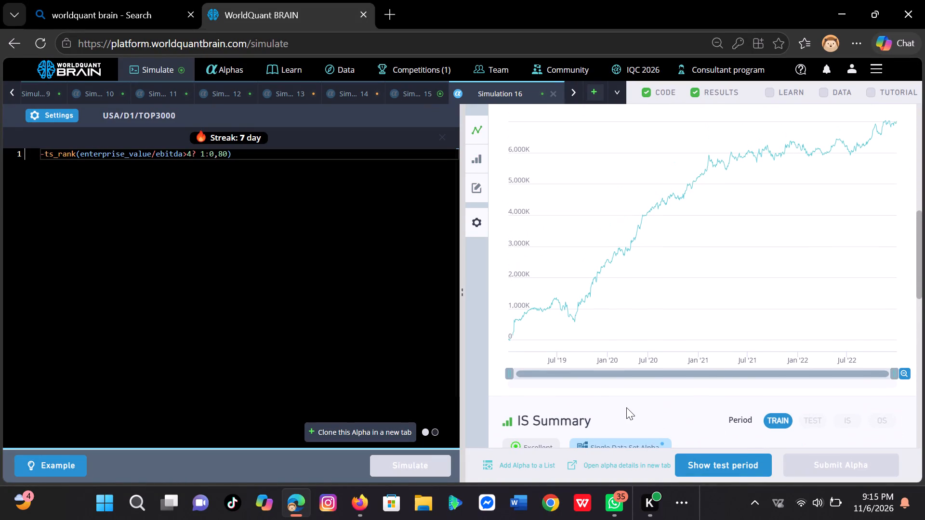
{"action": "scroll", "coordinate": [626, 407], "scroll_direction": "down", "scroll_amount": 1}
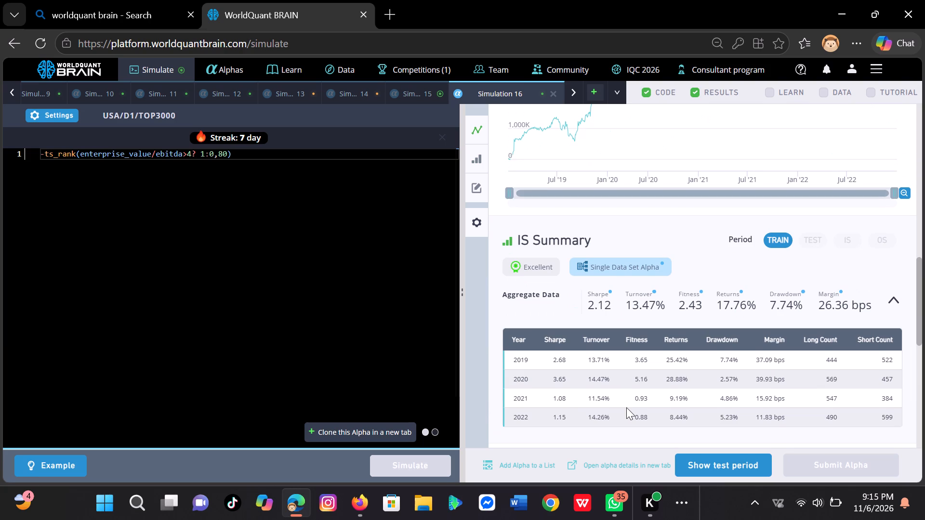
{"action": "scroll", "coordinate": [626, 407], "scroll_direction": "down", "scroll_amount": 2}
{"action": "scroll", "coordinate": [626, 407], "scroll_direction": "up", "scroll_amount": 1}
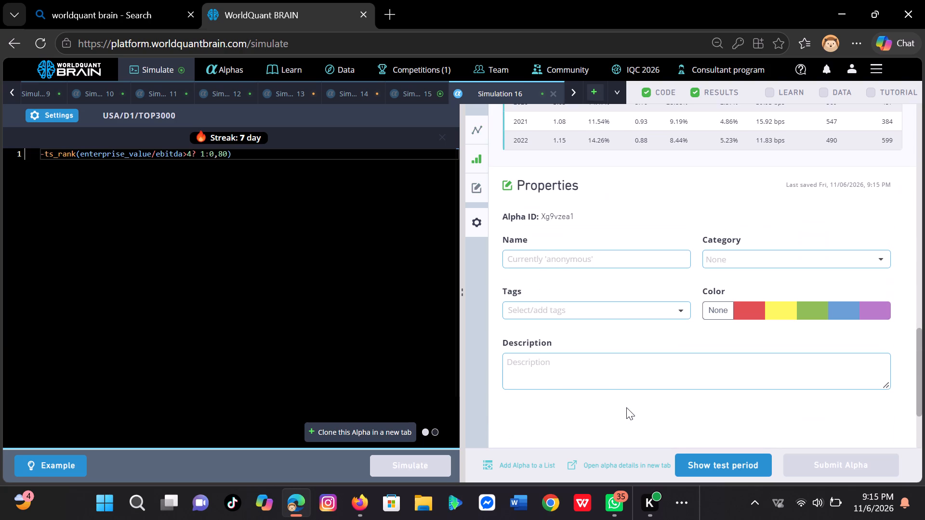
{"action": "scroll", "coordinate": [626, 407], "scroll_direction": "up", "scroll_amount": 2}
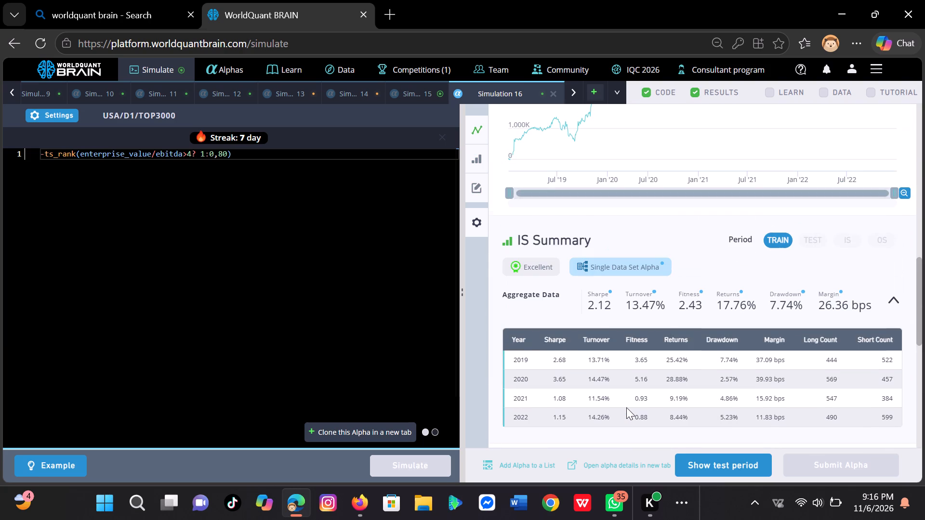
{"action": "scroll", "coordinate": [626, 407], "scroll_direction": "down", "scroll_amount": 2}
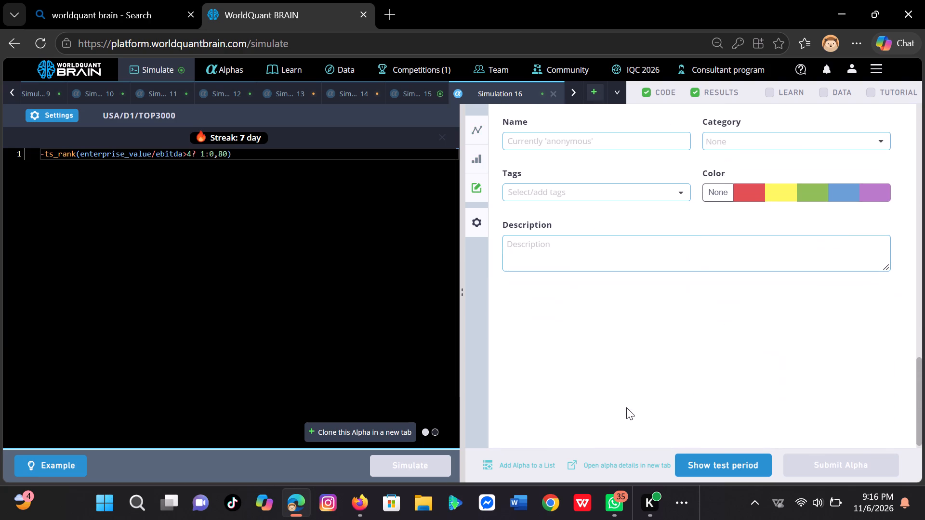
{"action": "scroll", "coordinate": [626, 407], "scroll_direction": "down", "scroll_amount": 1}
{"action": "scroll", "coordinate": [626, 407], "scroll_direction": "up", "scroll_amount": 1}
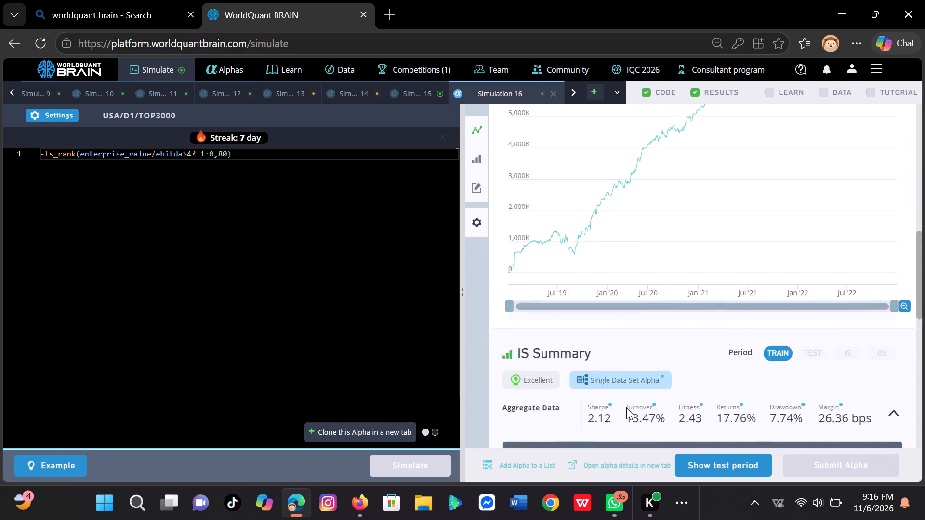
{"action": "scroll", "coordinate": [626, 407], "scroll_direction": "up", "scroll_amount": 2}
{"action": "scroll", "coordinate": [626, 407], "scroll_direction": "down", "scroll_amount": 1}
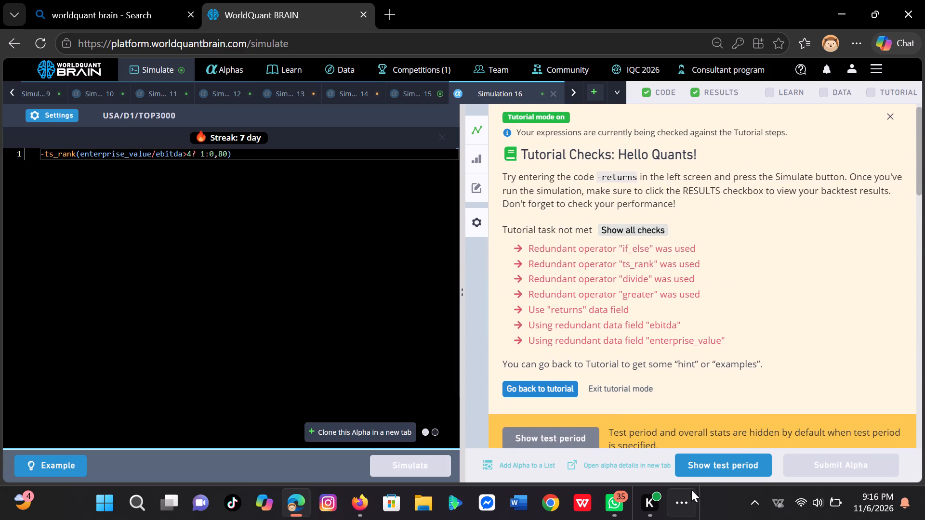
Show the test period for the Simulation 16 alpha's results.
{"action": "left_click", "coordinate": [708, 461]}
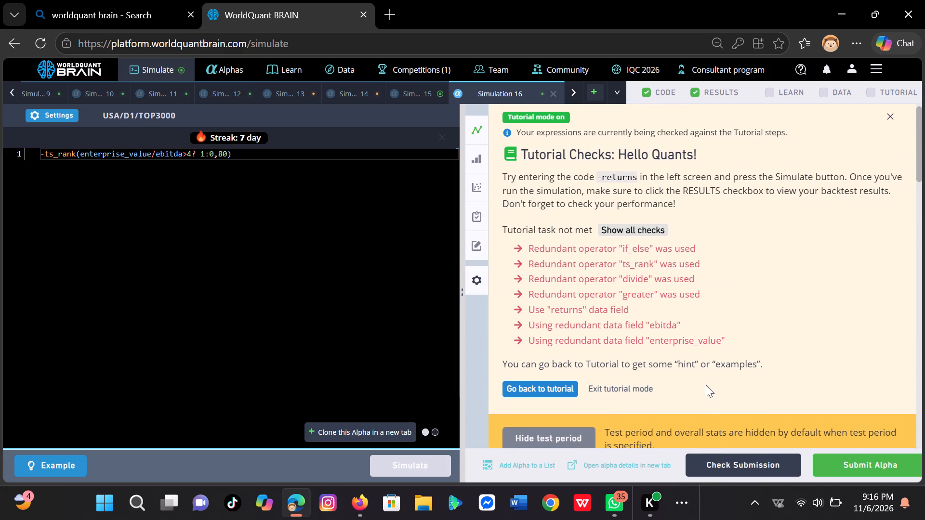
Run the self-correlation check on the Simulation 16 alpha.
{"action": "scroll", "coordinate": [706, 385], "scroll_direction": "down", "scroll_amount": 2}
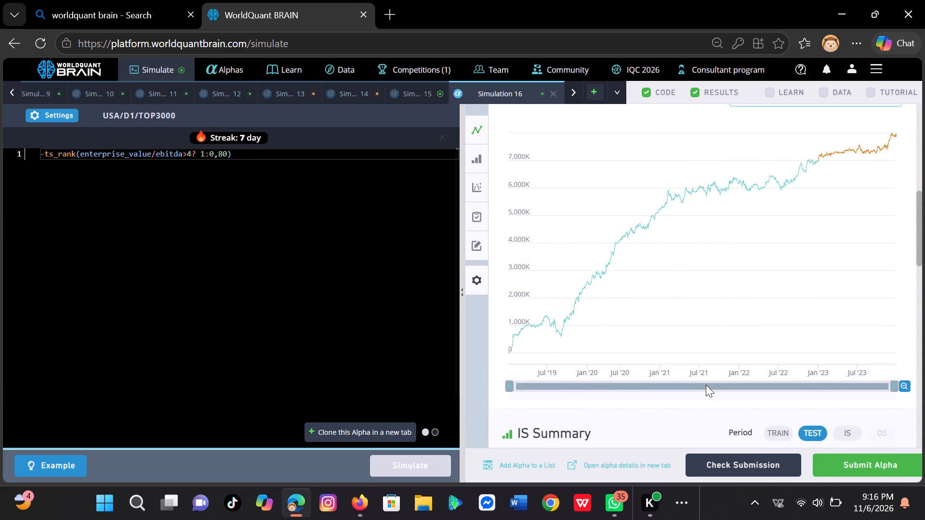
{"action": "scroll", "coordinate": [706, 385], "scroll_direction": "down", "scroll_amount": 2}
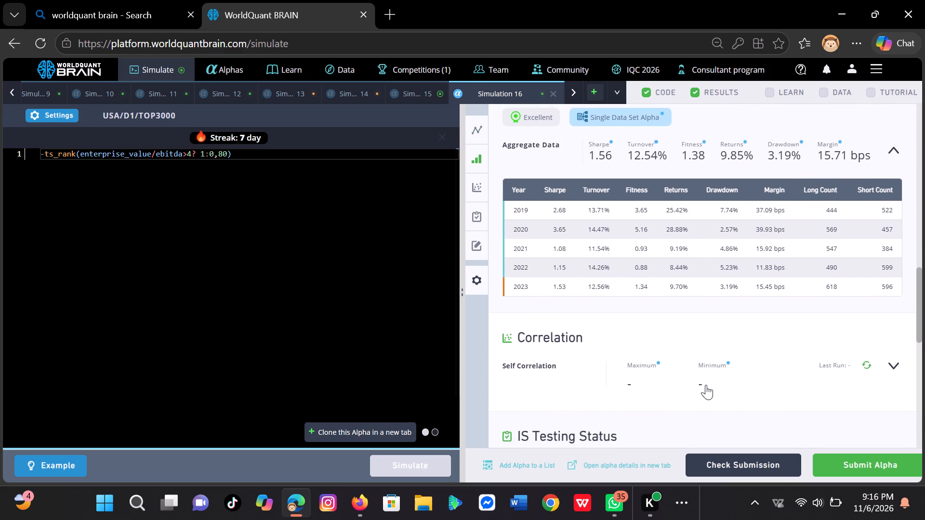
{"action": "scroll", "coordinate": [706, 385], "scroll_direction": "down", "scroll_amount": 1}
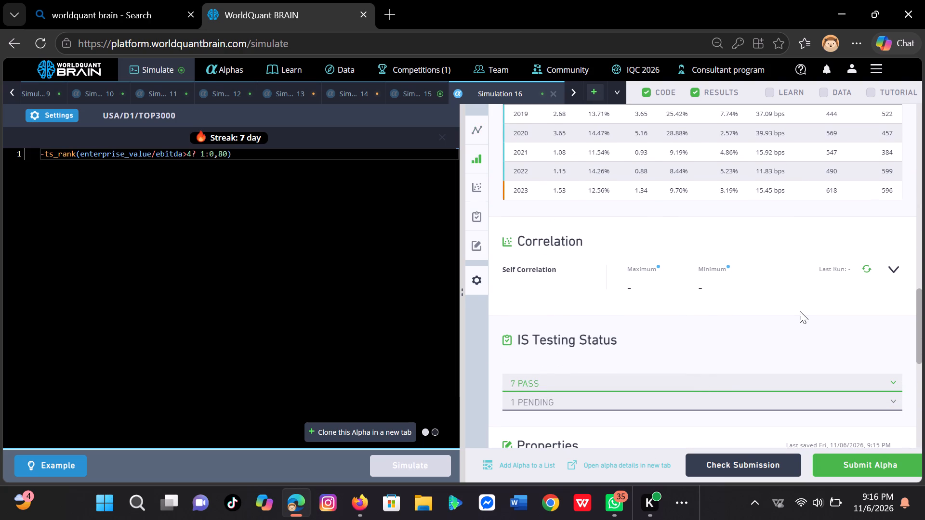
{"action": "left_click", "coordinate": [869, 263]}
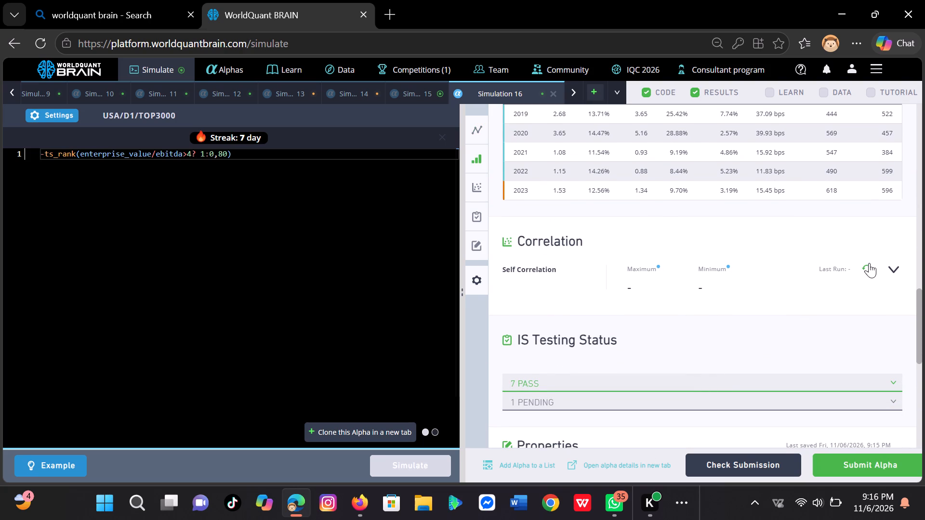
{"action": "left_click", "coordinate": [869, 263]}
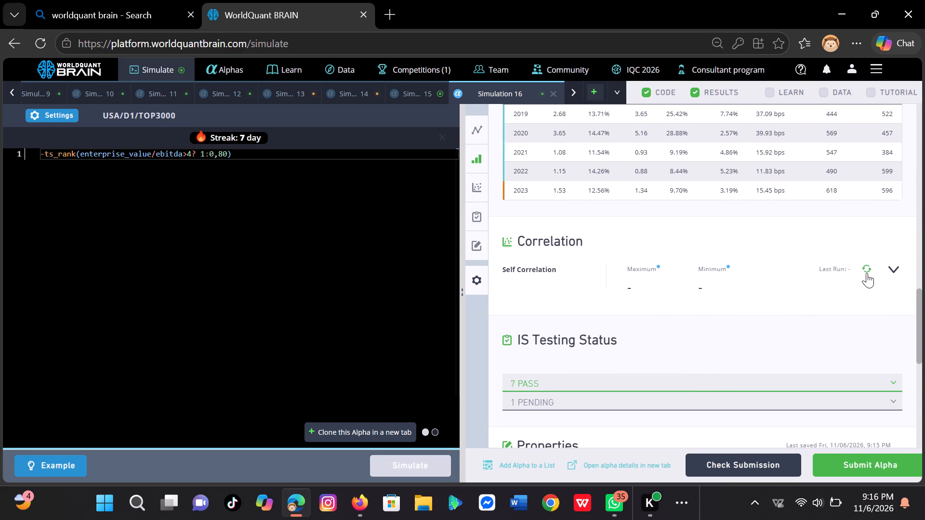
{"action": "double_click", "coordinate": [867, 273]}
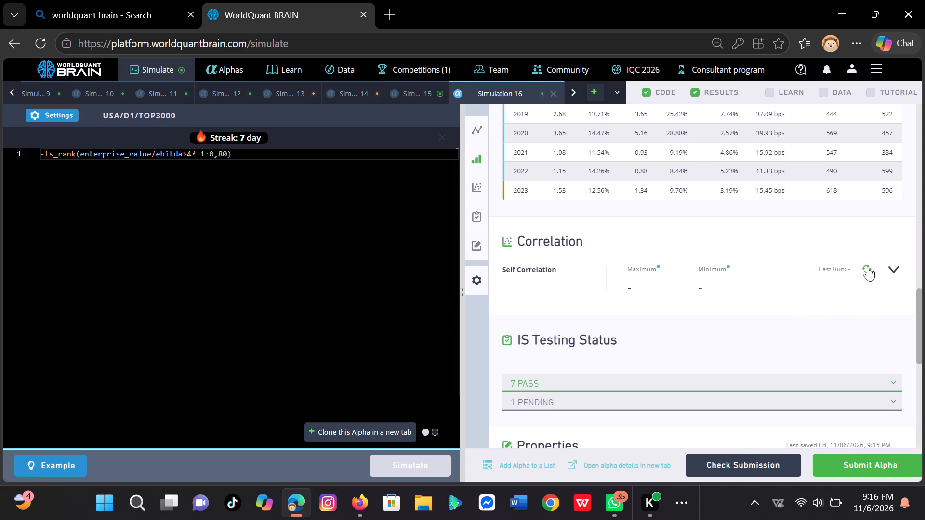
{"action": "double_click", "coordinate": [868, 266]}
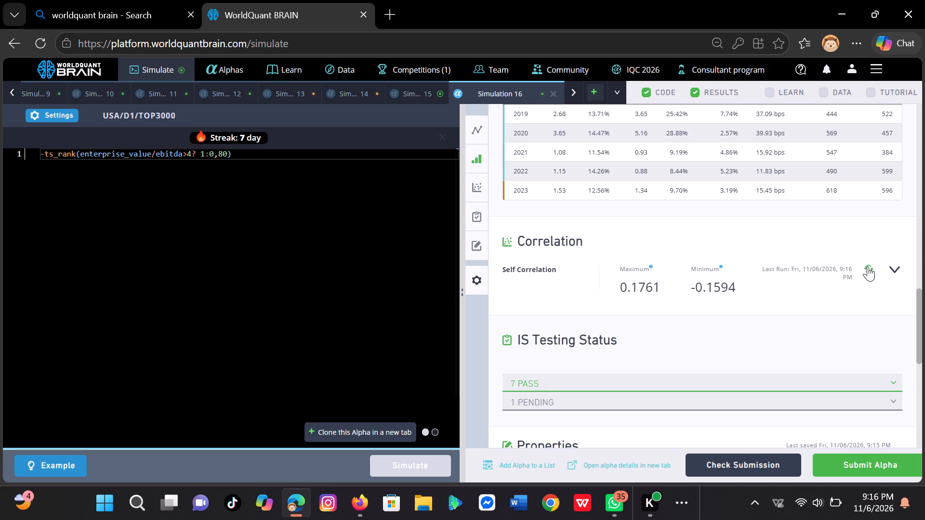
Submit the enterprise_value/ebitda alpha from Simulation 16.
{"action": "left_click", "coordinate": [864, 469]}
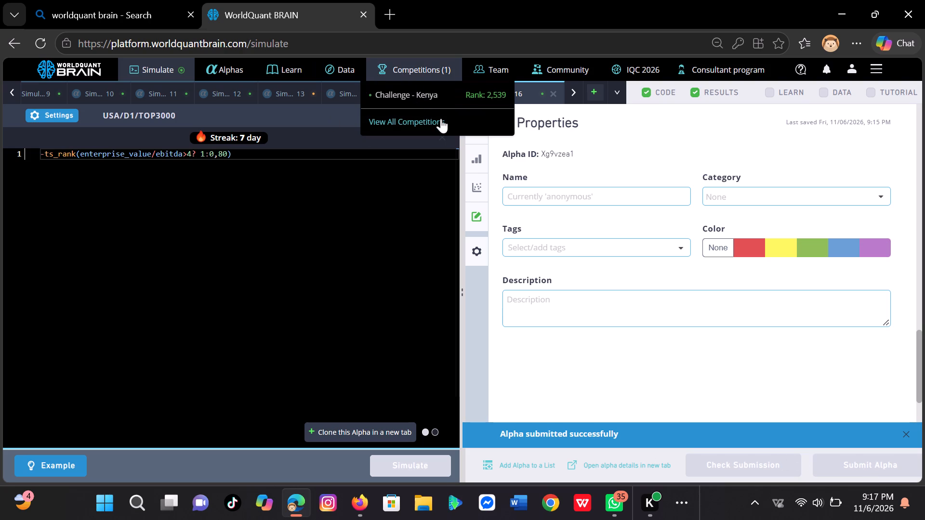
Switch to Simulation 15 and examine the summary and correlation results of its TOP2000 implied volatility difference alpha.
{"action": "left_click", "coordinate": [430, 97]}
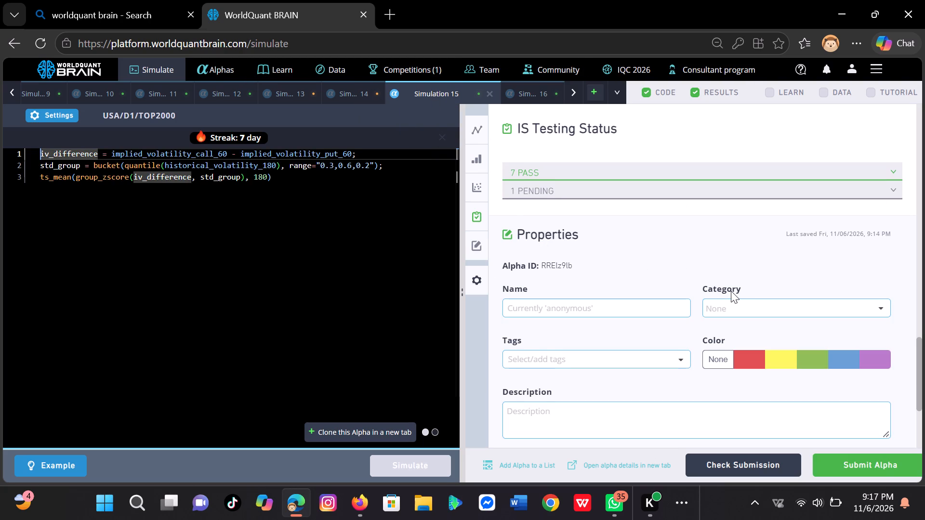
{"action": "scroll", "coordinate": [731, 291], "scroll_direction": "down", "scroll_amount": 1}
{"action": "scroll", "coordinate": [731, 291], "scroll_direction": "up", "scroll_amount": 1}
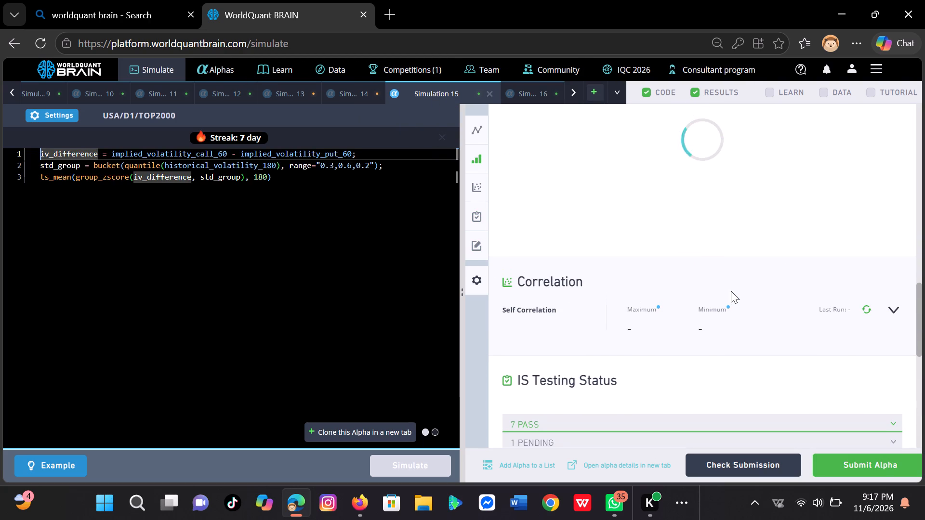
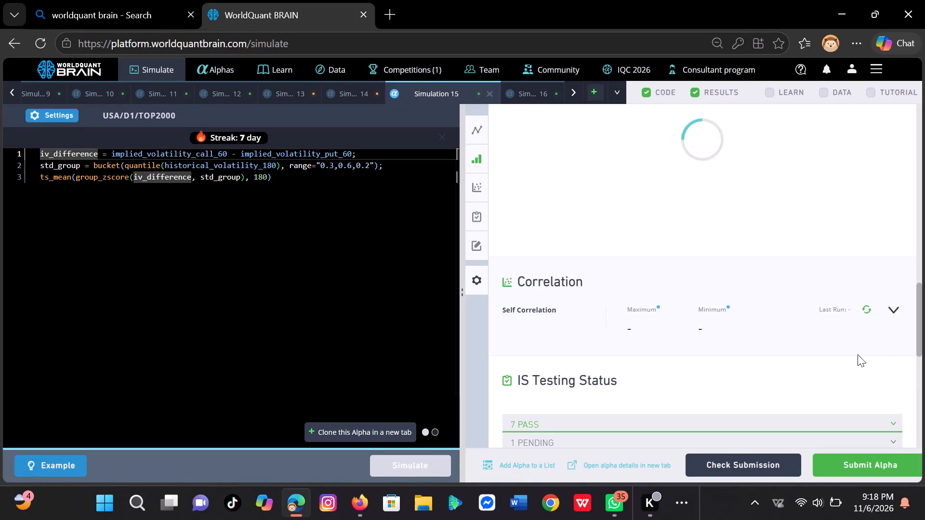
Run the self-correlation check on the Simulation 15 implied volatility difference alpha.
{"action": "left_click", "coordinate": [866, 309]}
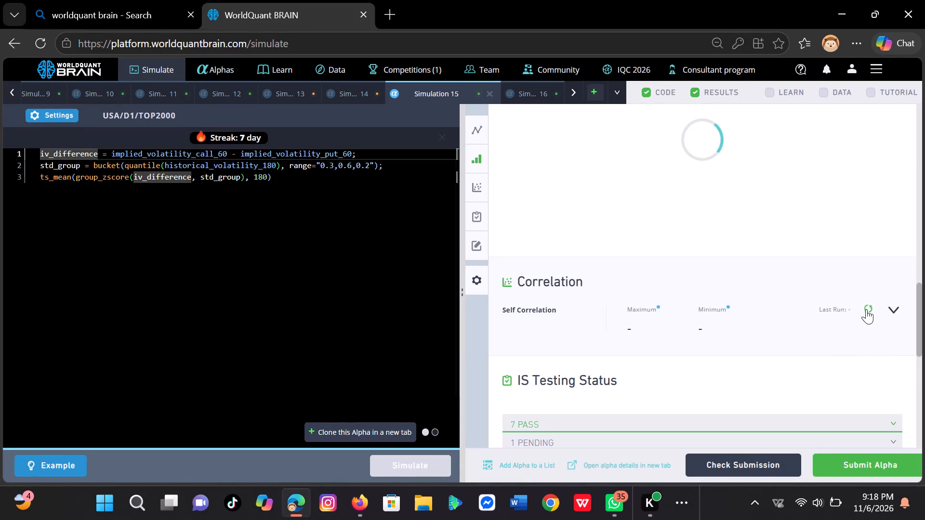
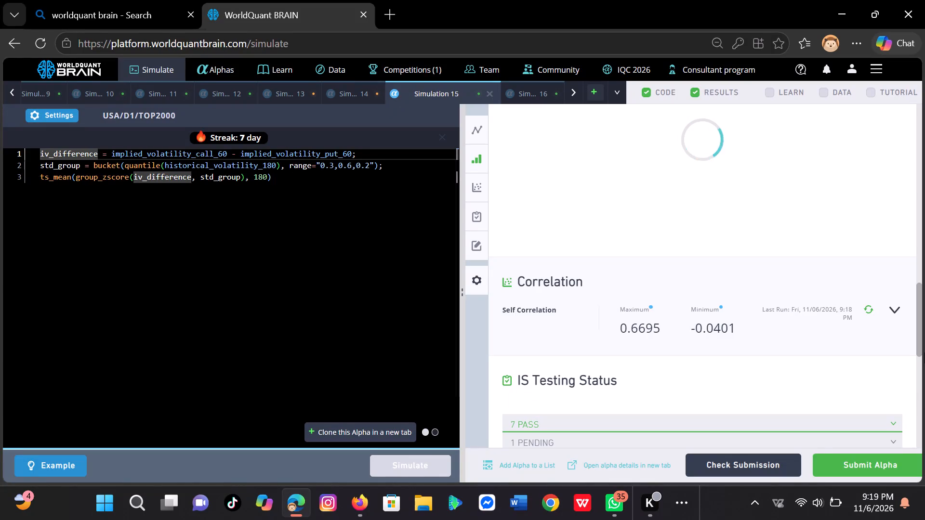
Submit the Simulation 15 implied volatility difference alpha.
{"action": "left_click", "coordinate": [825, 463]}
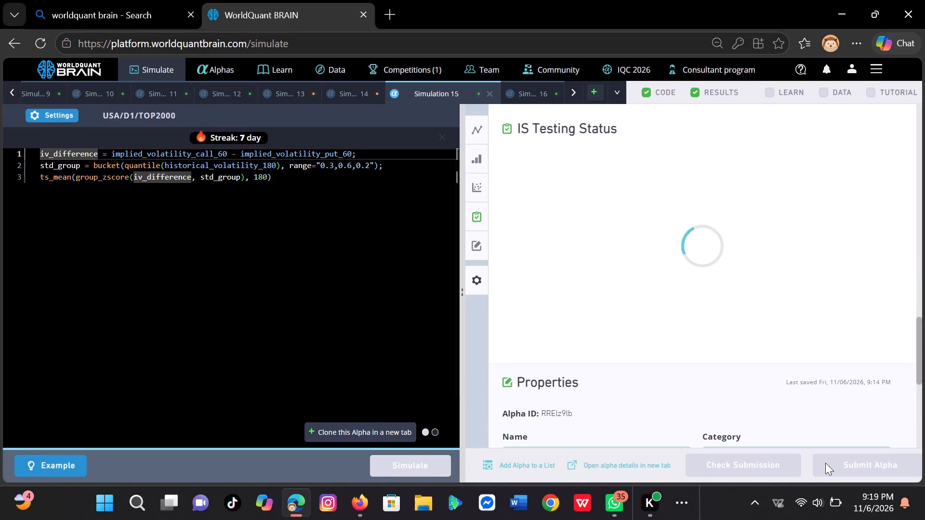
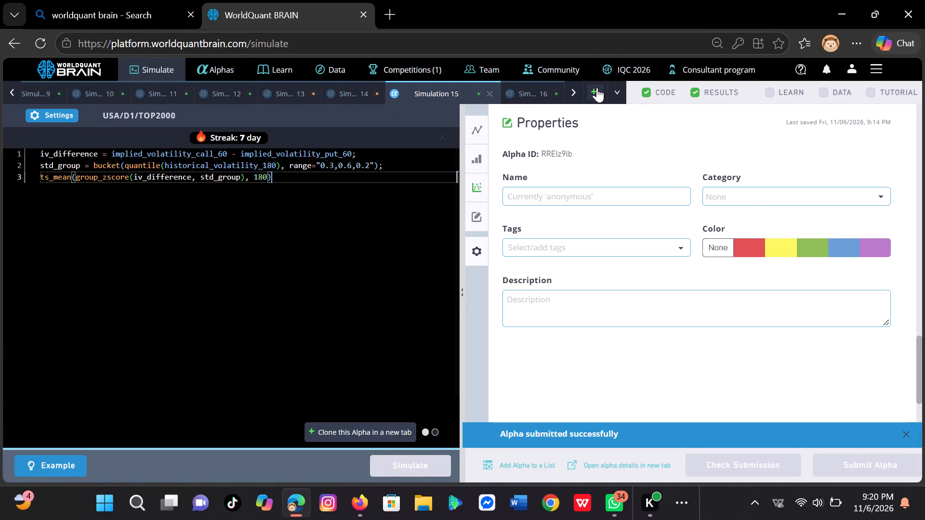
Simulate the copied alpha expression -ts_corr(earnings_per_share_estimate_count,est_fcf,22) in a new simulation tab with the USA/D1/TOP3000 settings.
{"action": "left_click", "coordinate": [597, 88]}
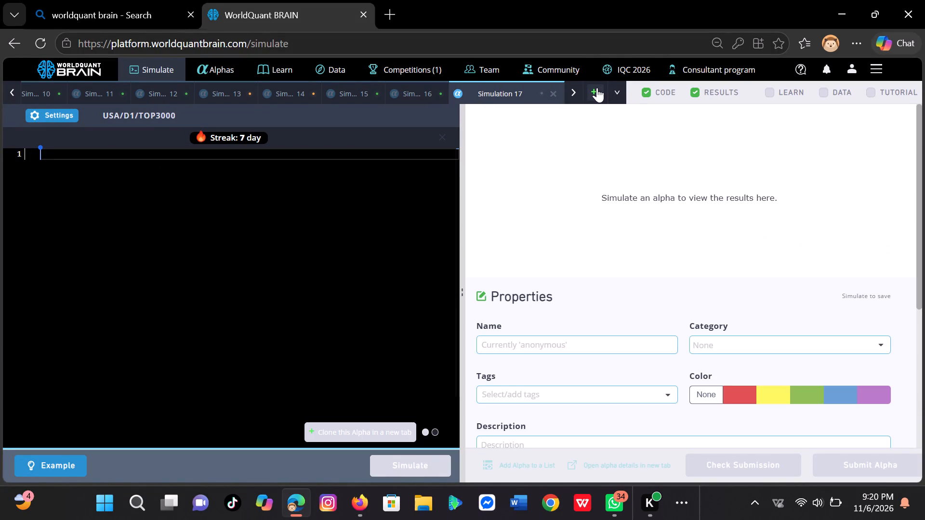
{"action": "key", "text": "ctrl+v"}
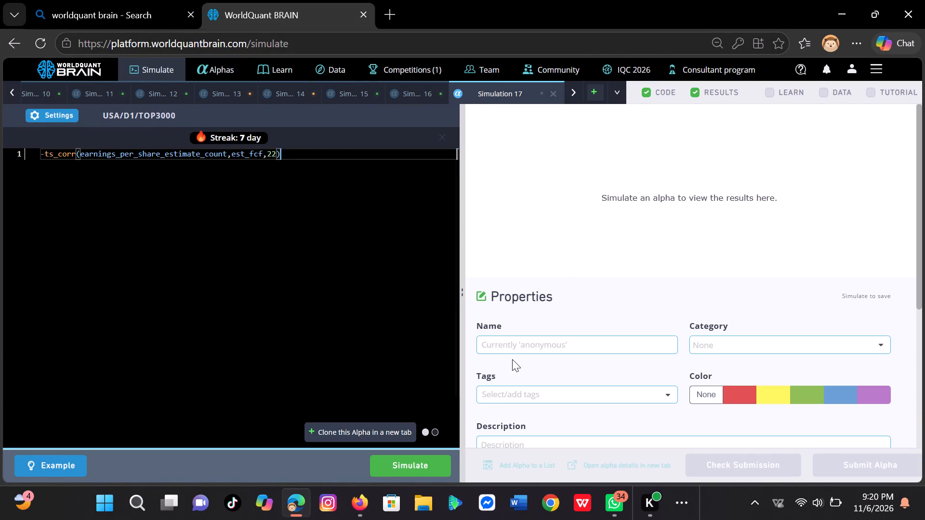
{"action": "double_click", "coordinate": [410, 472]}
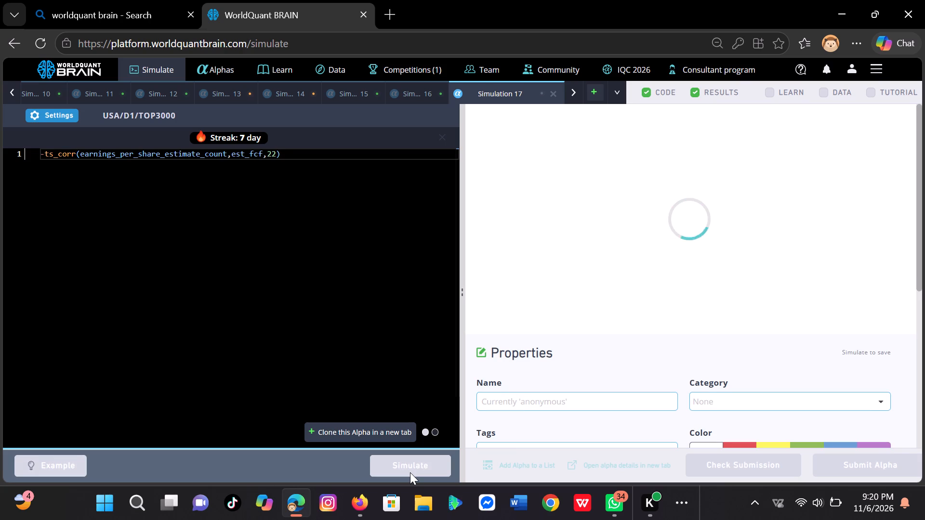
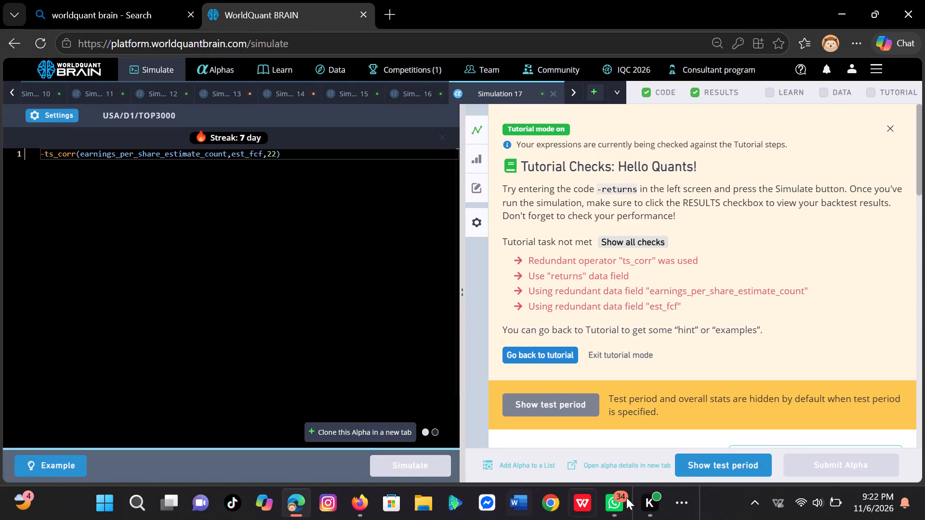
Reveal the test period of the simulated alpha and review its IS summary, correlation and testing status.
{"action": "left_click", "coordinate": [704, 462]}
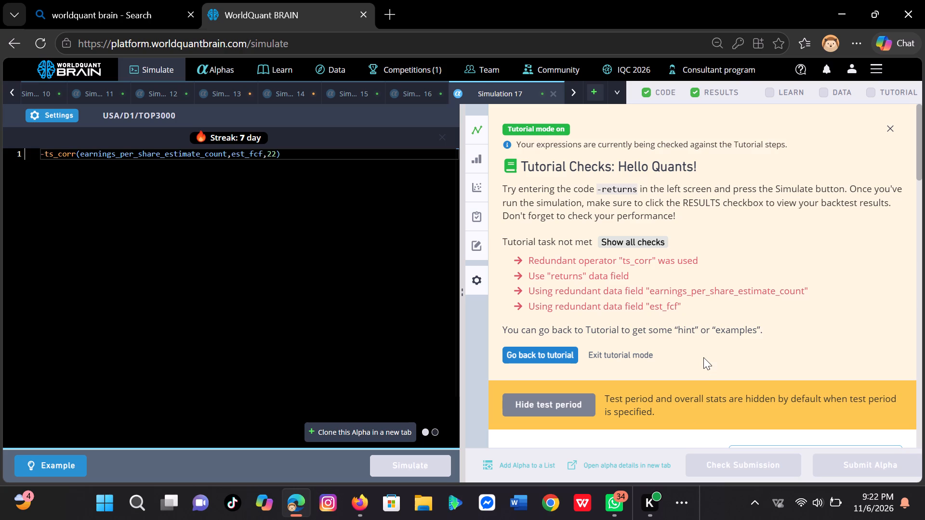
{"action": "scroll", "coordinate": [697, 290], "scroll_direction": "down", "scroll_amount": 2}
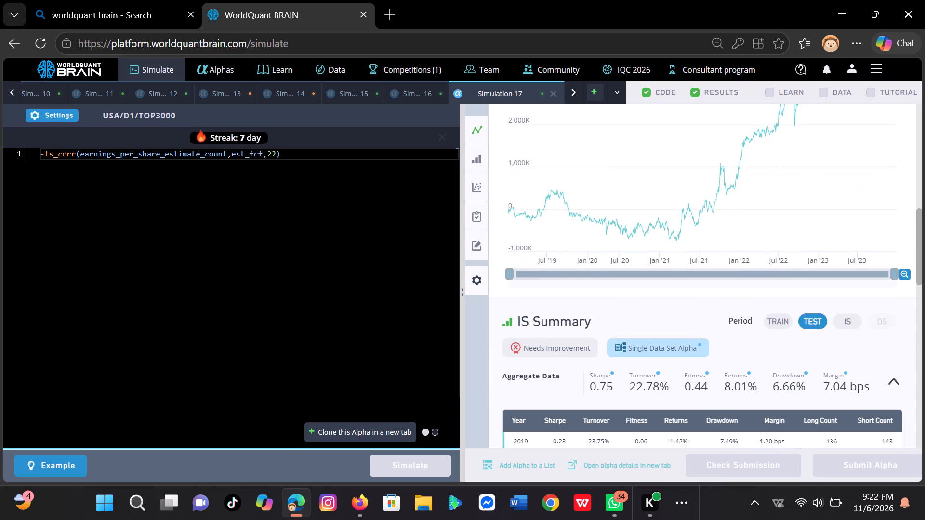
{"action": "scroll", "coordinate": [697, 290], "scroll_direction": "down", "scroll_amount": 2}
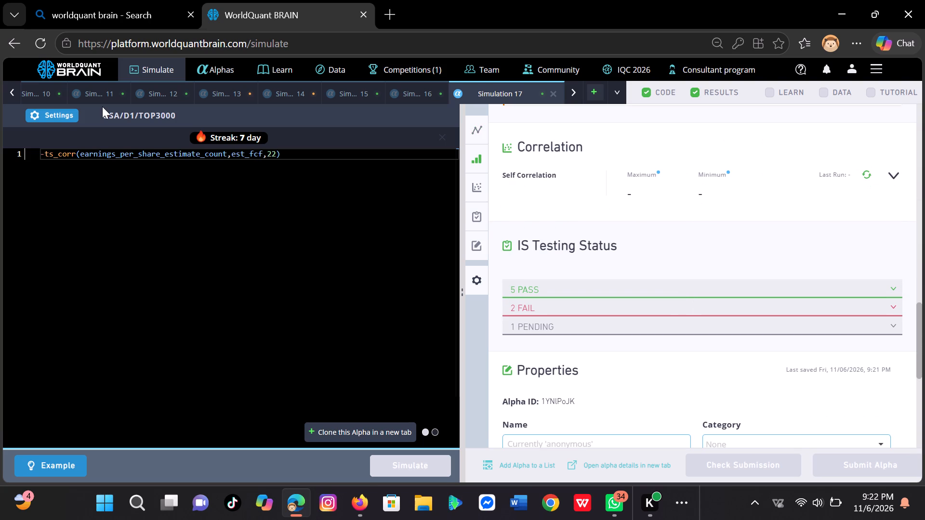
Change the simulation's neutralization setting to Industry and apply it.
{"action": "left_click", "coordinate": [62, 115]}
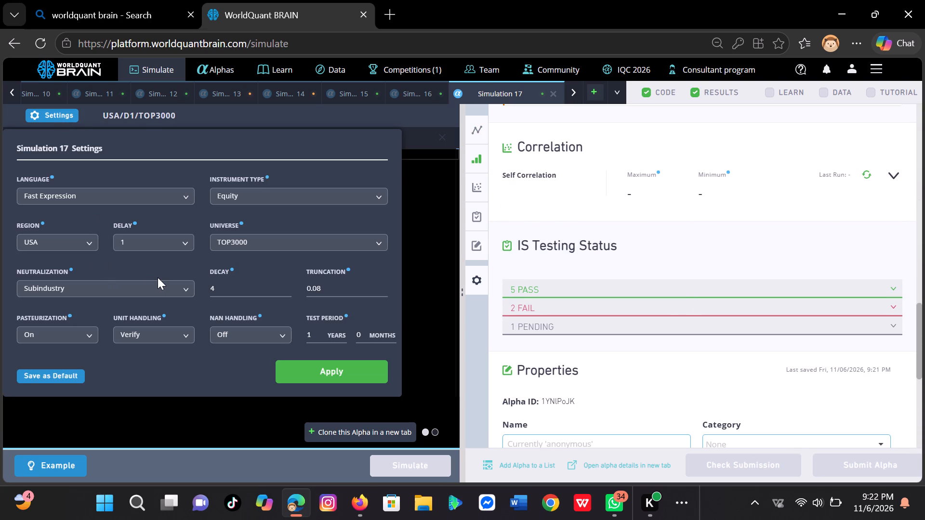
{"action": "left_click_drag", "start_coordinate": [158, 277], "coordinate": [161, 285]}
{"action": "left_click", "coordinate": [161, 285]}
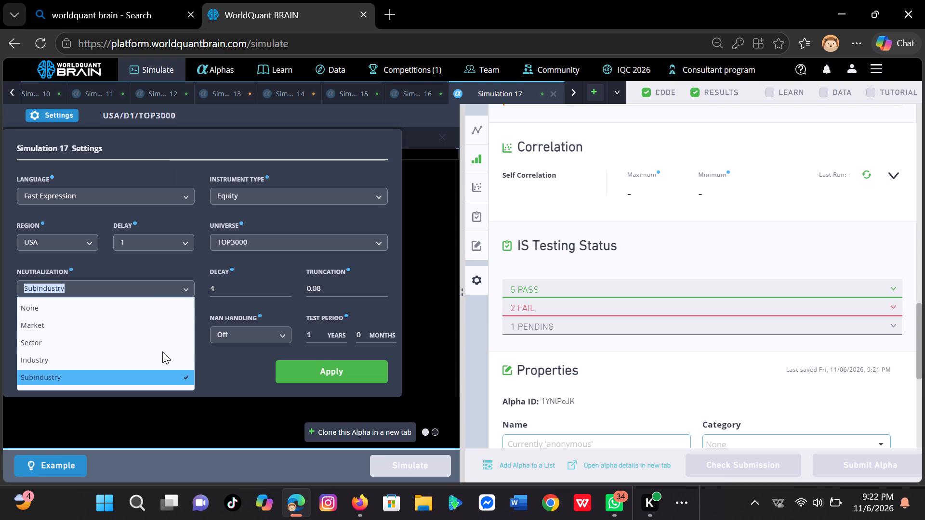
{"action": "left_click", "coordinate": [138, 352]}
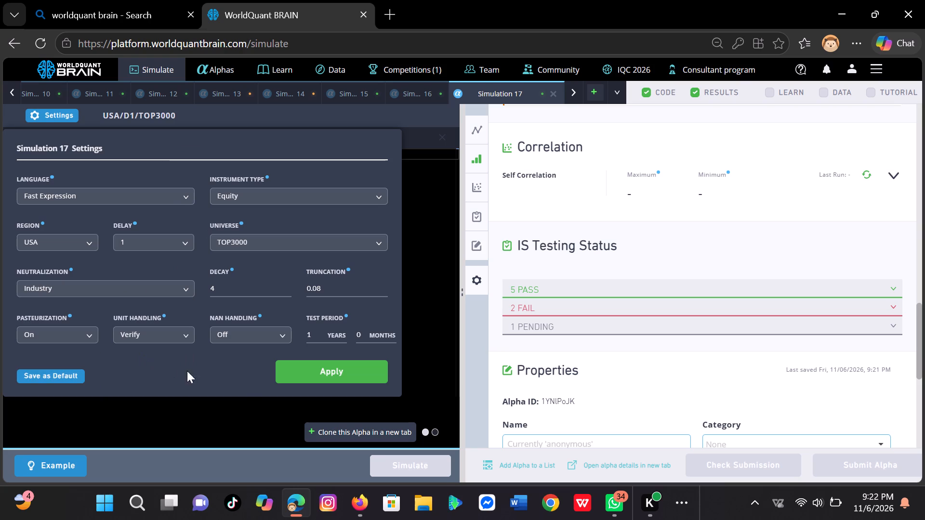
{"action": "left_click", "coordinate": [321, 356]}
{"action": "left_click", "coordinate": [322, 365]}
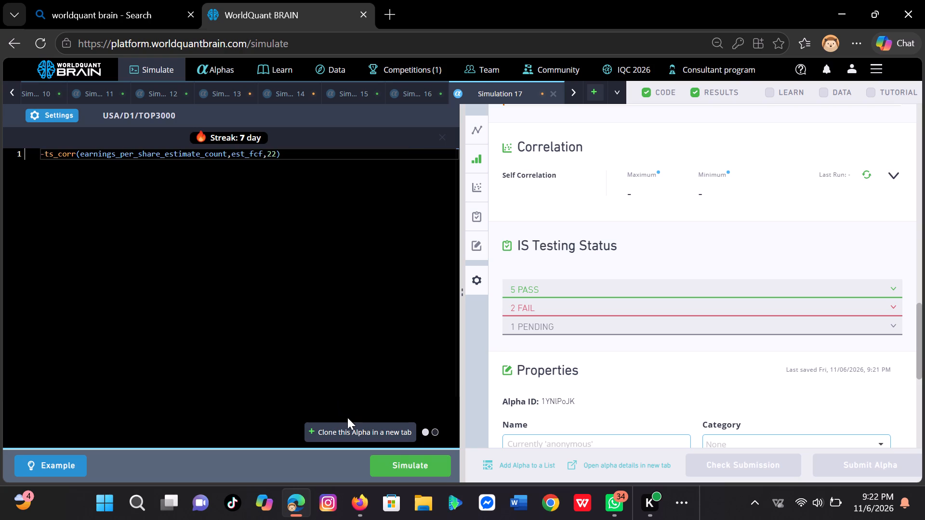
Clone the industry-neutralized alpha into a new simulation tab and simulate it there.
{"action": "left_click", "coordinate": [349, 429]}
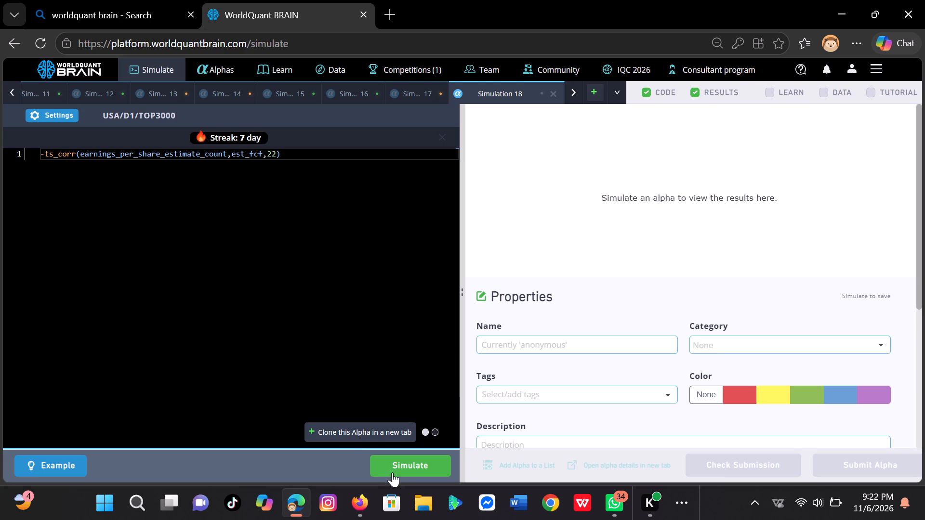
{"action": "left_click", "coordinate": [394, 472]}
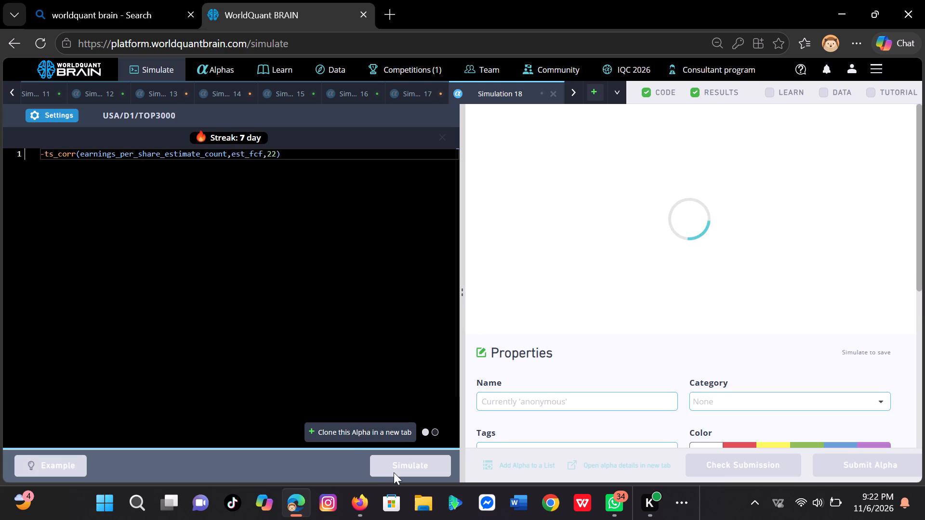
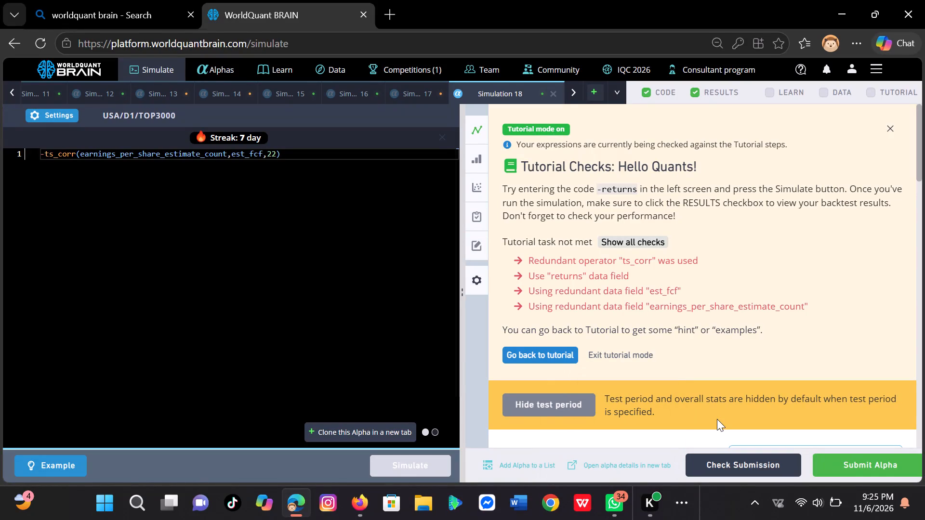
Run the self-correlation check on the -ts_corr(earnings_per_share_estimate_count,est_fcf,22) alpha in Simulation 18.
{"action": "scroll", "coordinate": [717, 419], "scroll_direction": "down", "scroll_amount": 3}
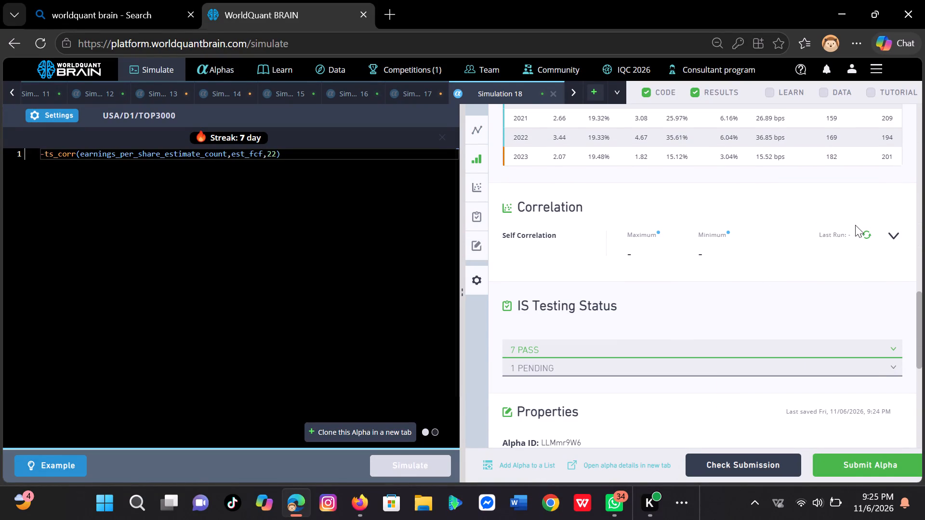
{"action": "left_click", "coordinate": [865, 233]}
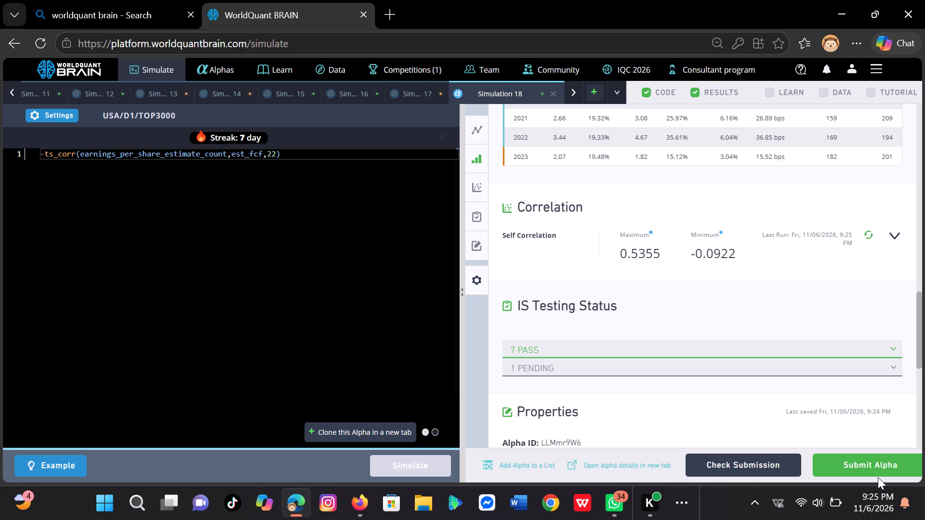
Submit the -ts_corr(earnings_per_share_estimate_count,est_fcf,22) alpha from Simulation 18.
{"action": "left_click_drag", "start_coordinate": [878, 478], "coordinate": [885, 466]}
{"action": "left_click", "coordinate": [885, 466]}
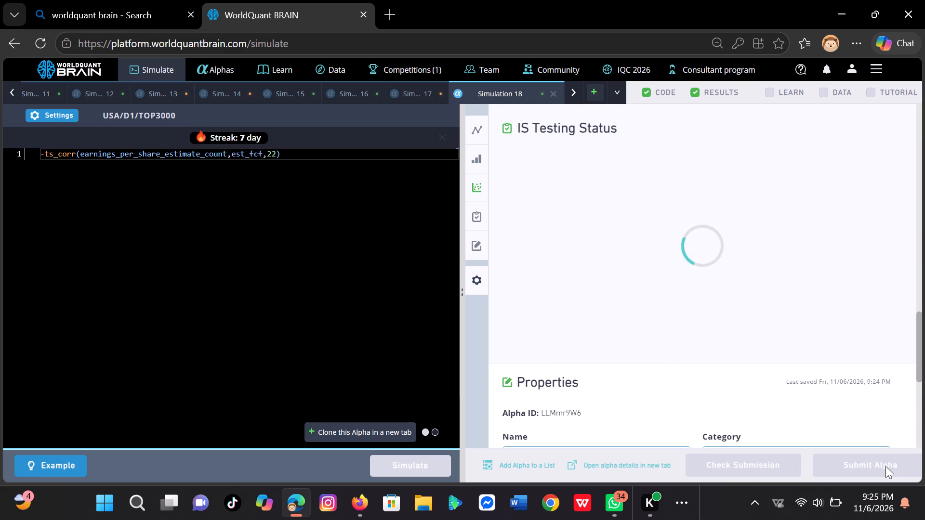
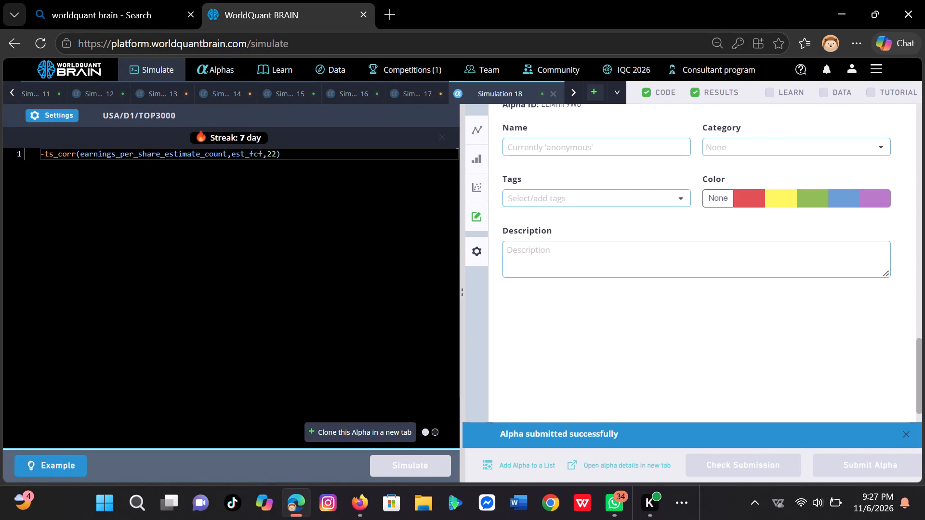
Clone the submitted -ts_corr(earnings_per_share_estimate_count,est_fcf,22) alpha from Simulation 18 into a new simulation.
{"action": "left_click", "coordinate": [396, 445]}
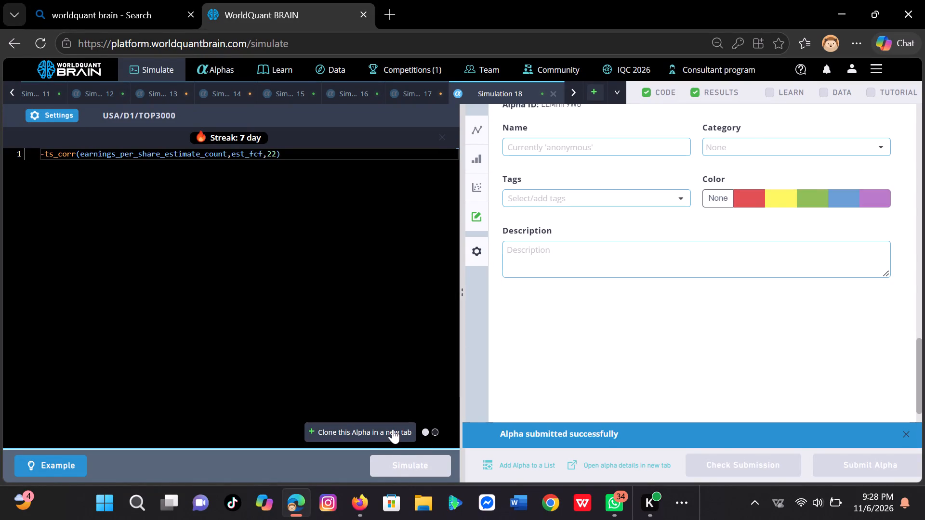
{"action": "left_click", "coordinate": [393, 429]}
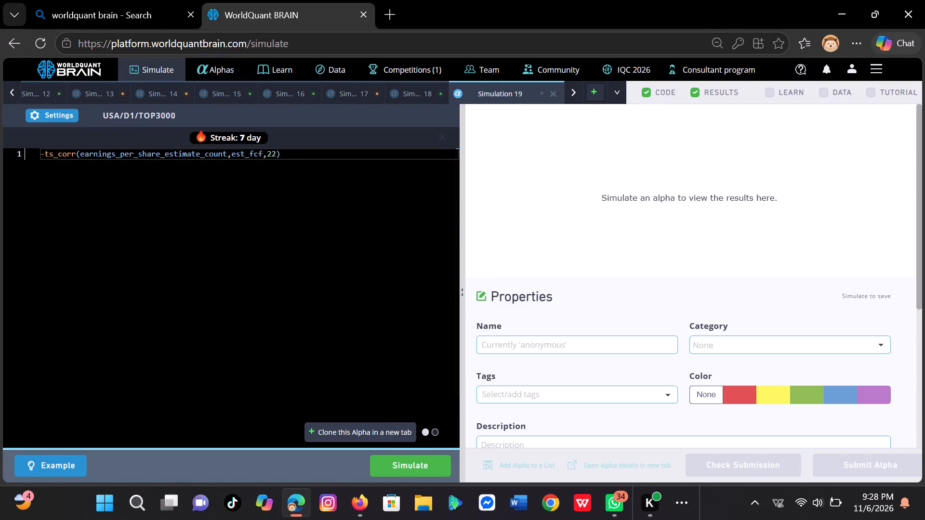
Set the ts_corr lookback window to 80 in the cloned alpha's expression and run the simulation.
{"action": "left_click", "coordinate": [275, 150]}
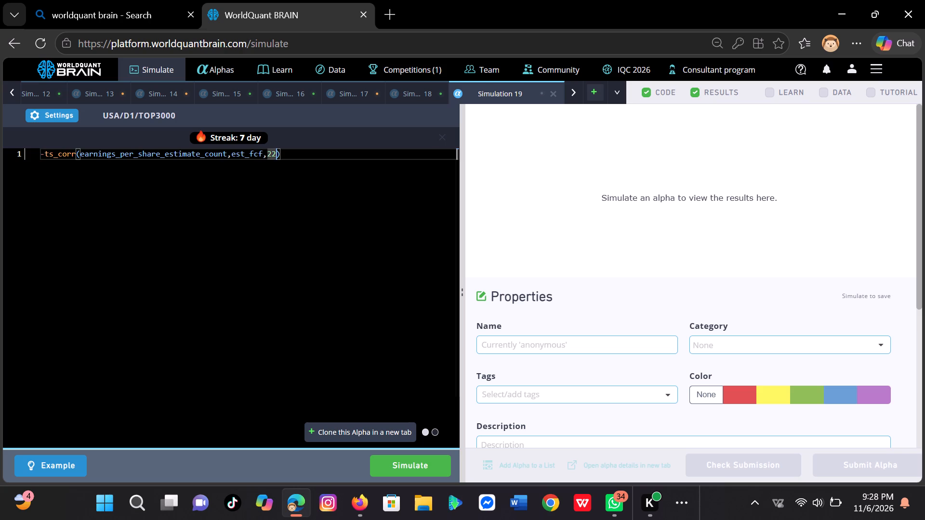
{"action": "key", "text": "BackSpace"}
{"action": "key", "text": "BackSpace"}
{"action": "type", "text": "80"}
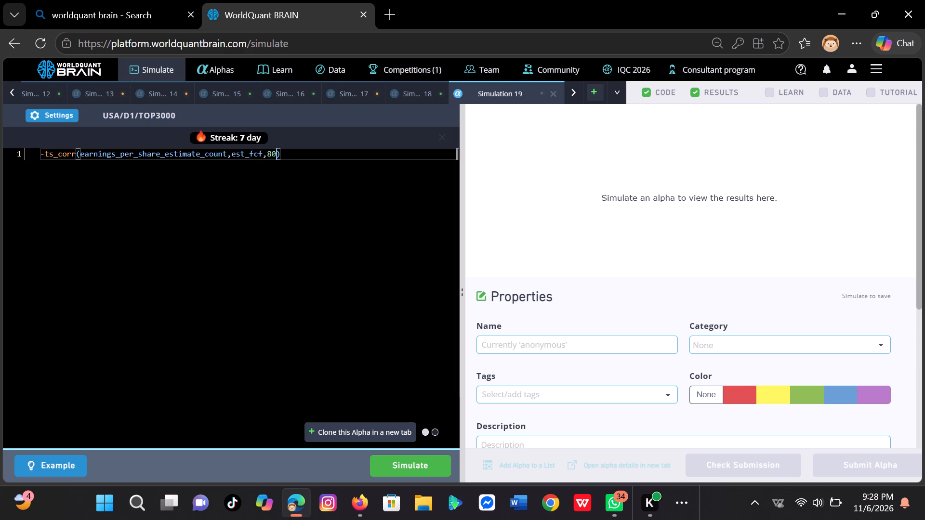
{"action": "left_click", "coordinate": [413, 466]}
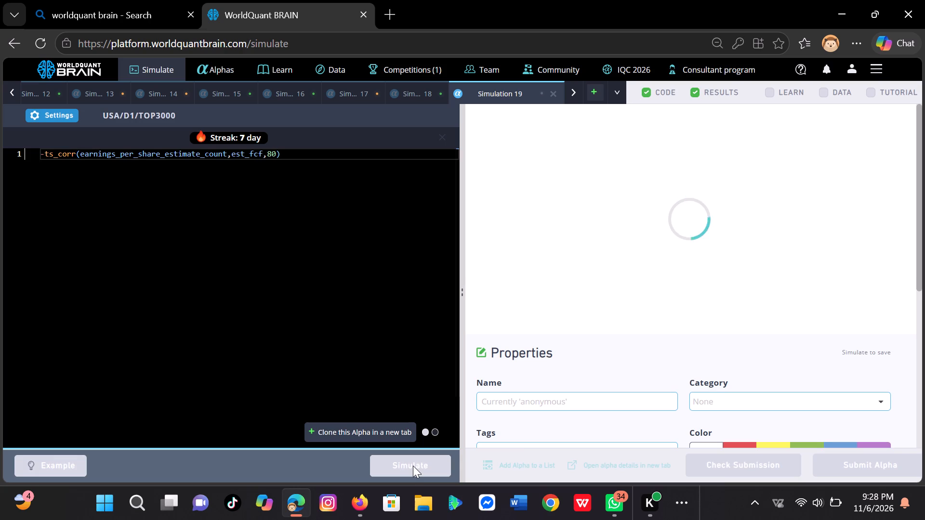
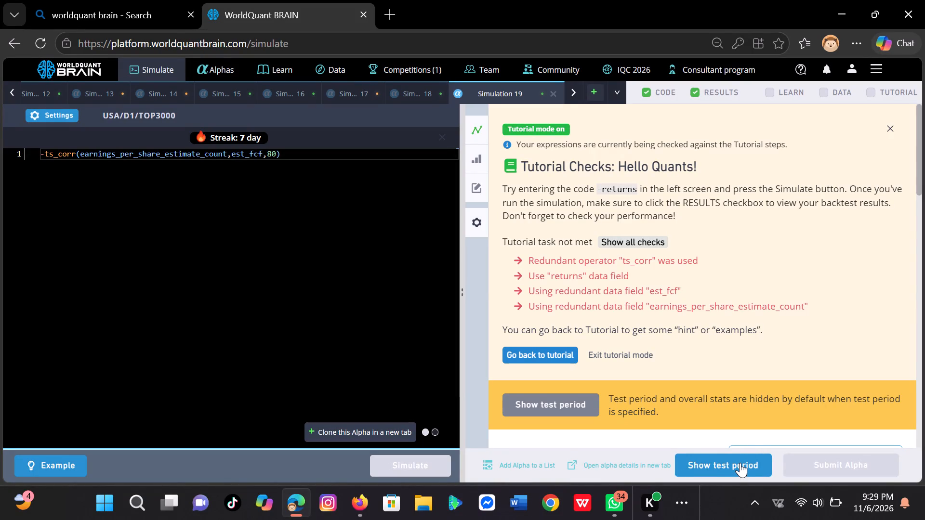
Reveal the test period for the Simulation 19 alpha and run its self-correlation check.
{"action": "left_click", "coordinate": [740, 463]}
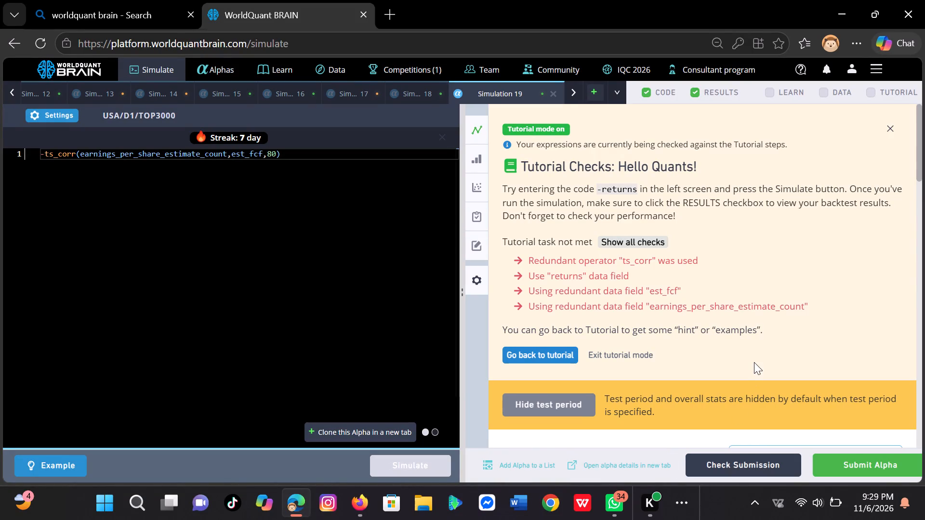
{"action": "scroll", "coordinate": [754, 362], "scroll_direction": "down", "scroll_amount": 2}
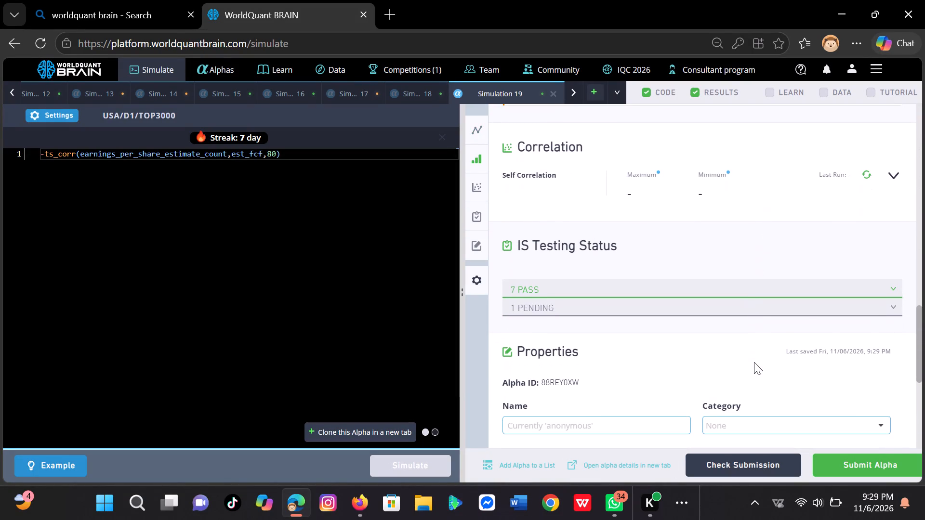
{"action": "left_click", "coordinate": [870, 177]}
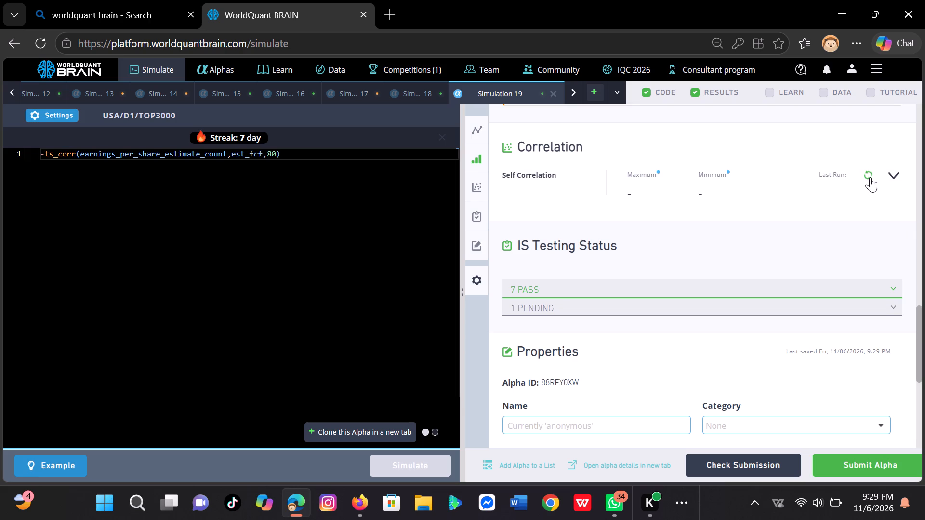
Submit the -ts_corr(earnings_per_share_estimate_count,est_fcf,80) alpha from Simulation 19.
{"action": "left_click", "coordinate": [842, 460]}
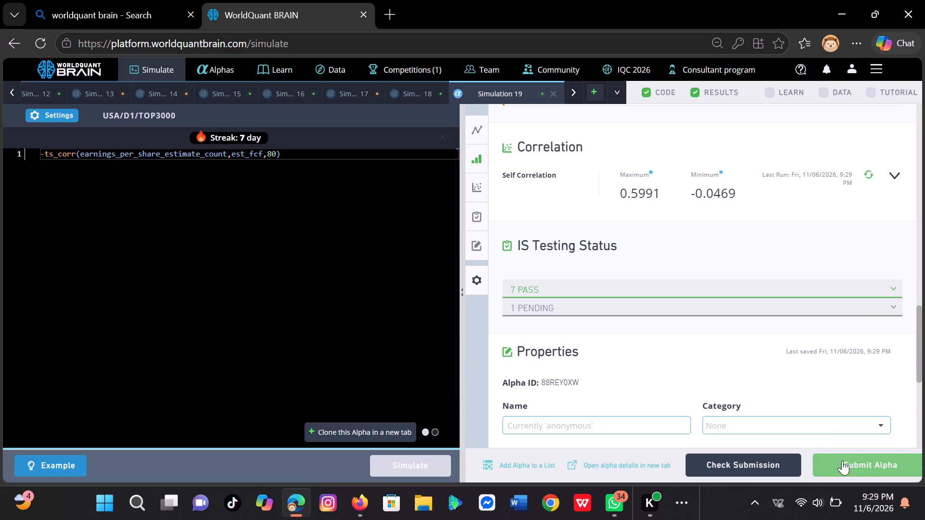
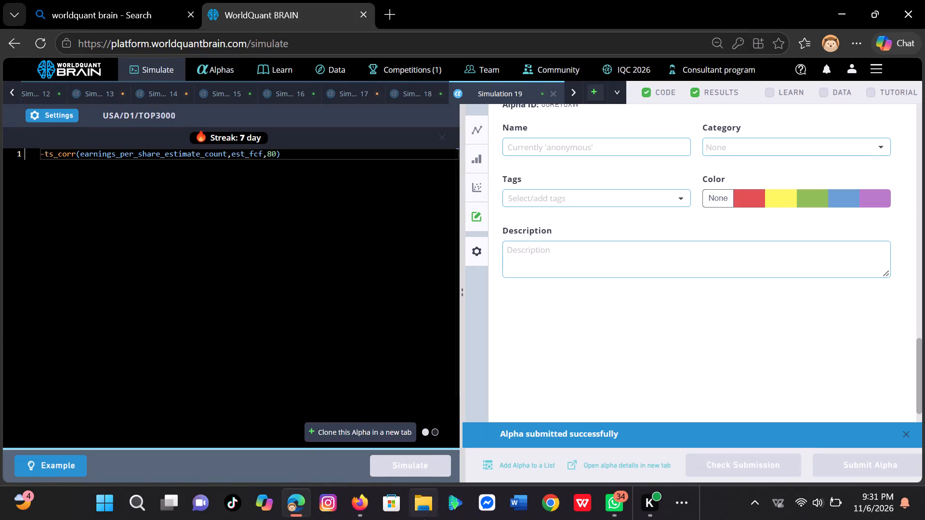
Clone the submitted alpha into a new simulation, set its ts_corr lookback to 180, and simulate it.
{"action": "left_click", "coordinate": [355, 427]}
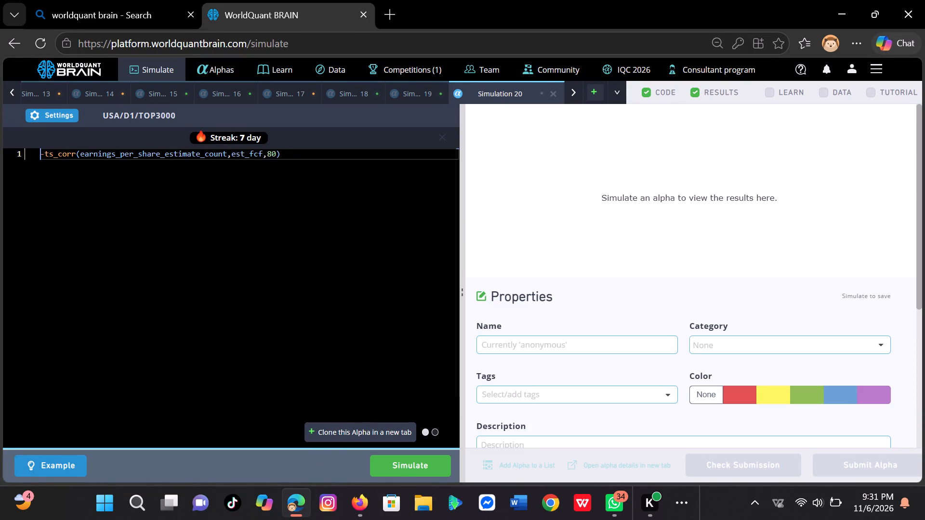
{"action": "left_click", "coordinate": [267, 153]}
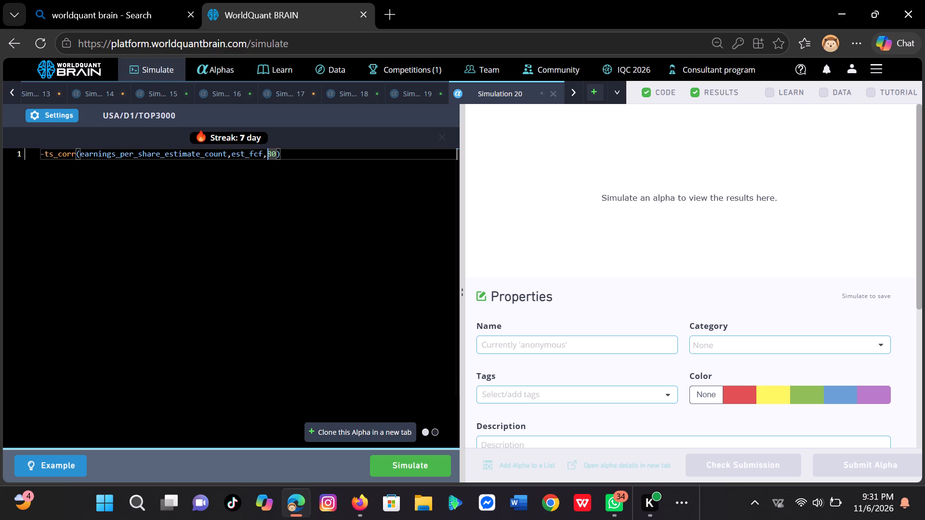
{"action": "key", "text": "1"}
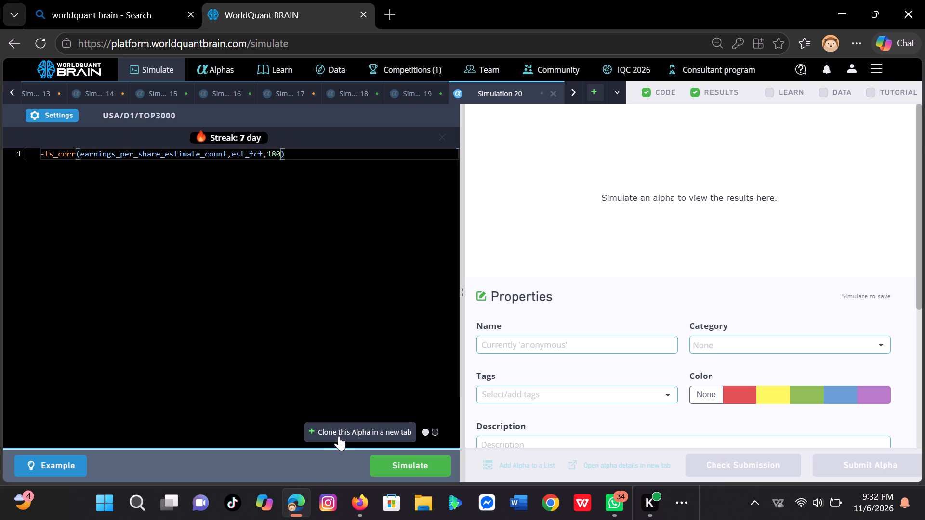
{"action": "left_click", "coordinate": [379, 469]}
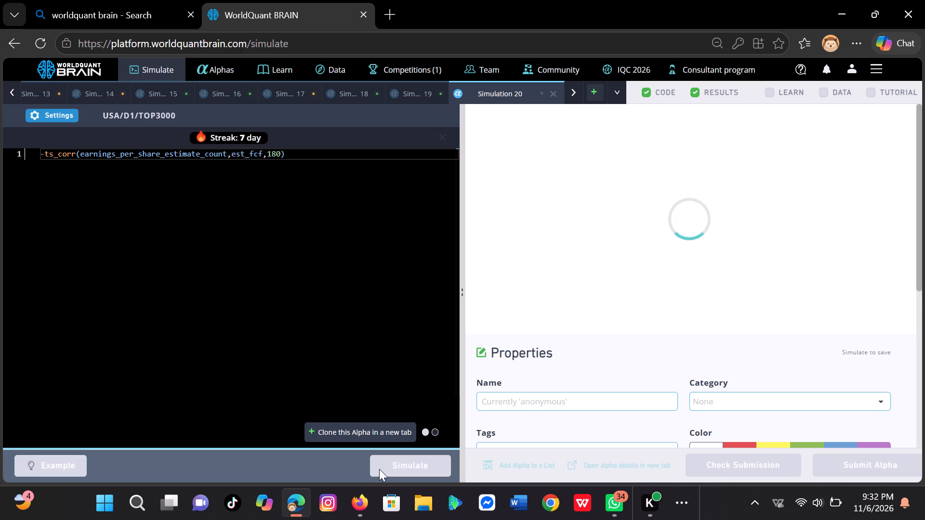
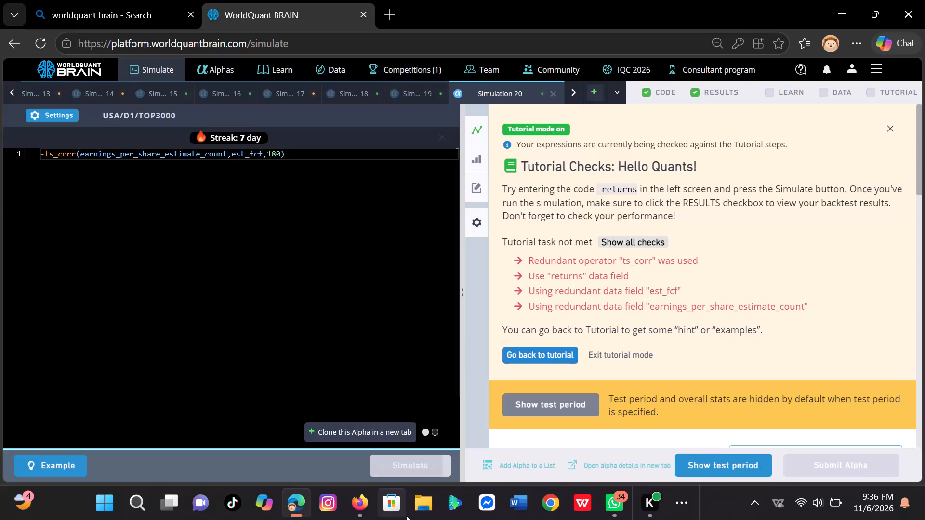
Show the test period for the ts_corr alpha with the 180 lookback, review its IS Summary, and run its self-correlation check.
{"action": "left_click", "coordinate": [731, 475]}
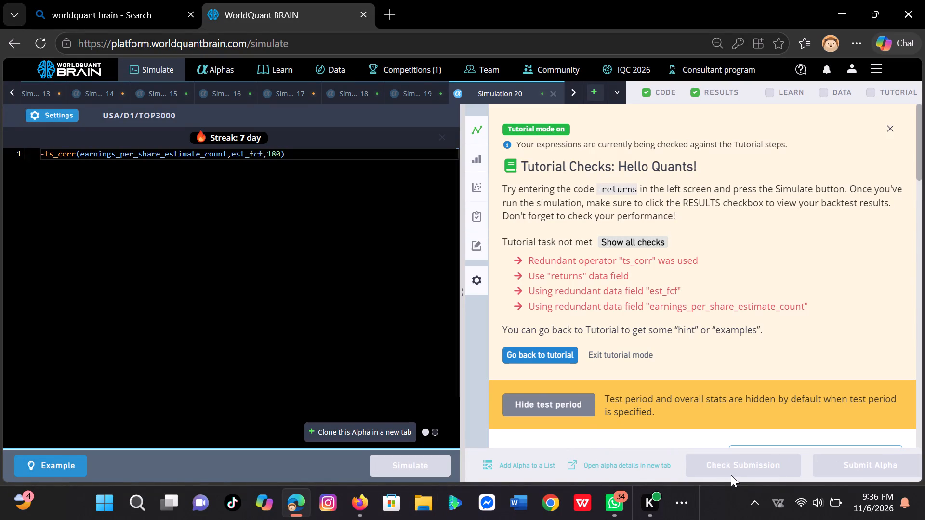
{"action": "scroll", "coordinate": [732, 435], "scroll_direction": "down", "scroll_amount": 1}
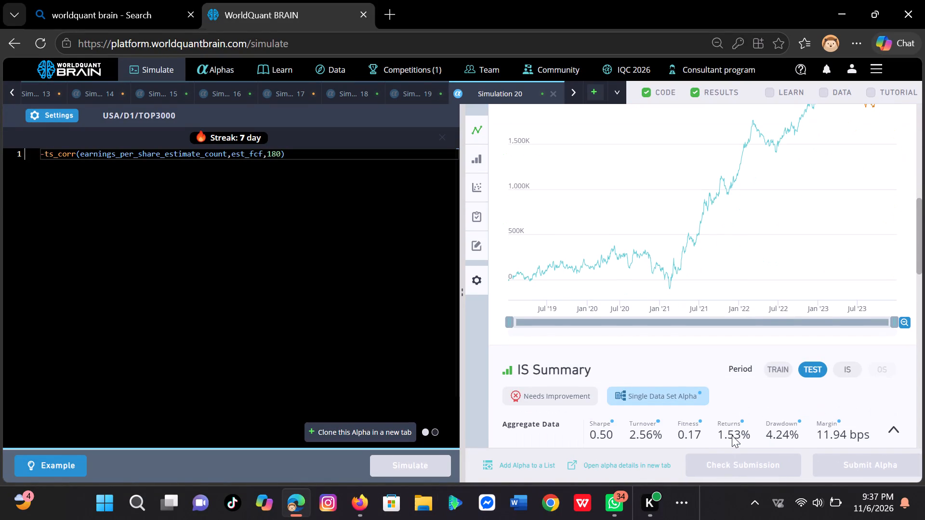
{"action": "scroll", "coordinate": [732, 435], "scroll_direction": "down", "scroll_amount": 2}
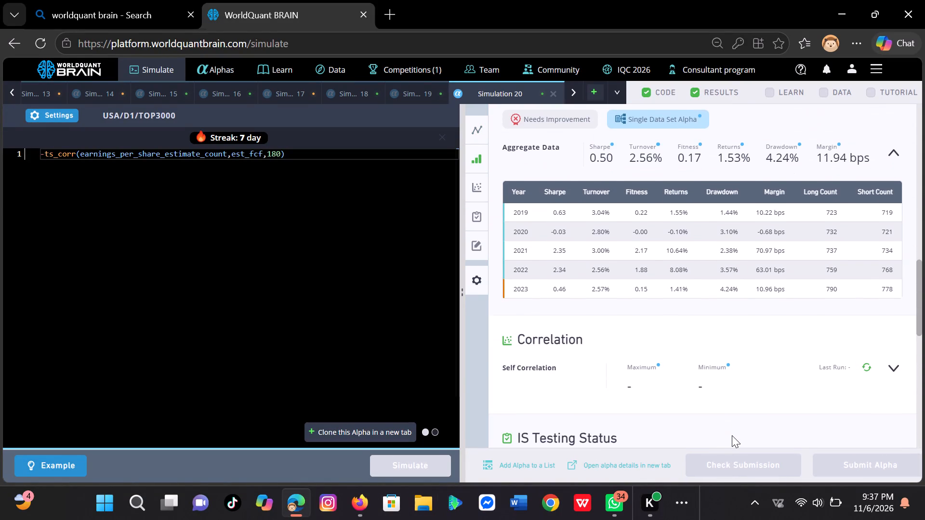
{"action": "scroll", "coordinate": [732, 435], "scroll_direction": "down", "scroll_amount": 1}
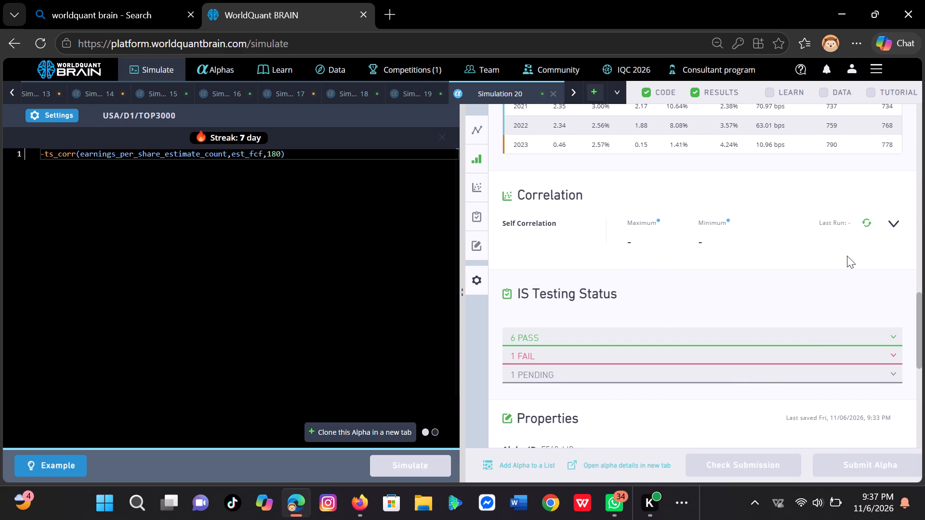
{"action": "left_click", "coordinate": [866, 222]}
{"action": "left_click_drag", "start_coordinate": [866, 222], "coordinate": [854, 236]}
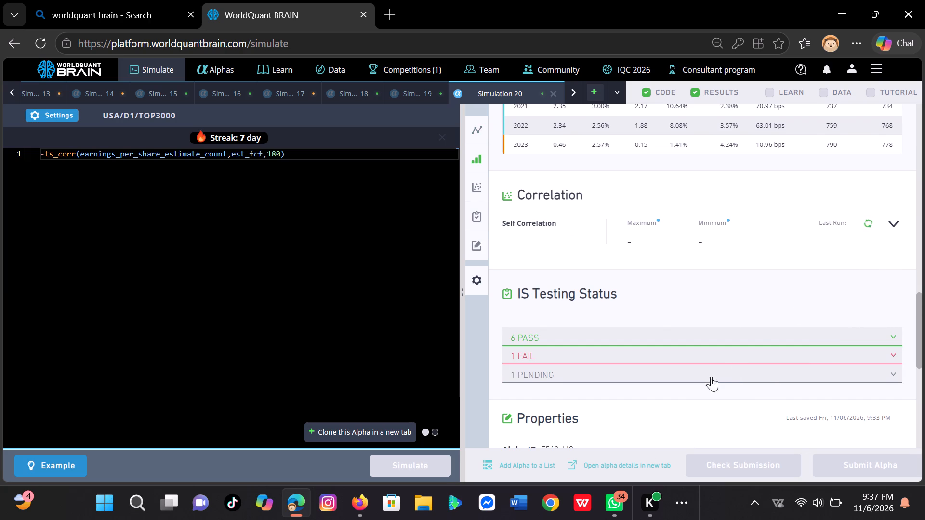